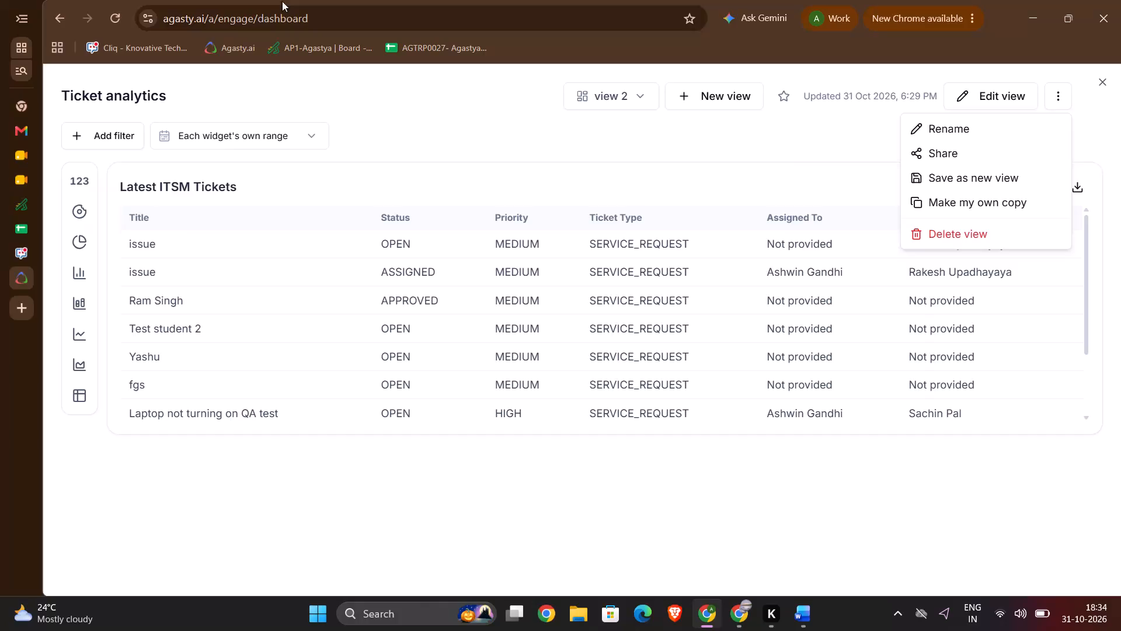
Switch to the Zoho Sprints board and examine the filtered Sprint 11 items in the Agastya project.
left_click(33, 247)
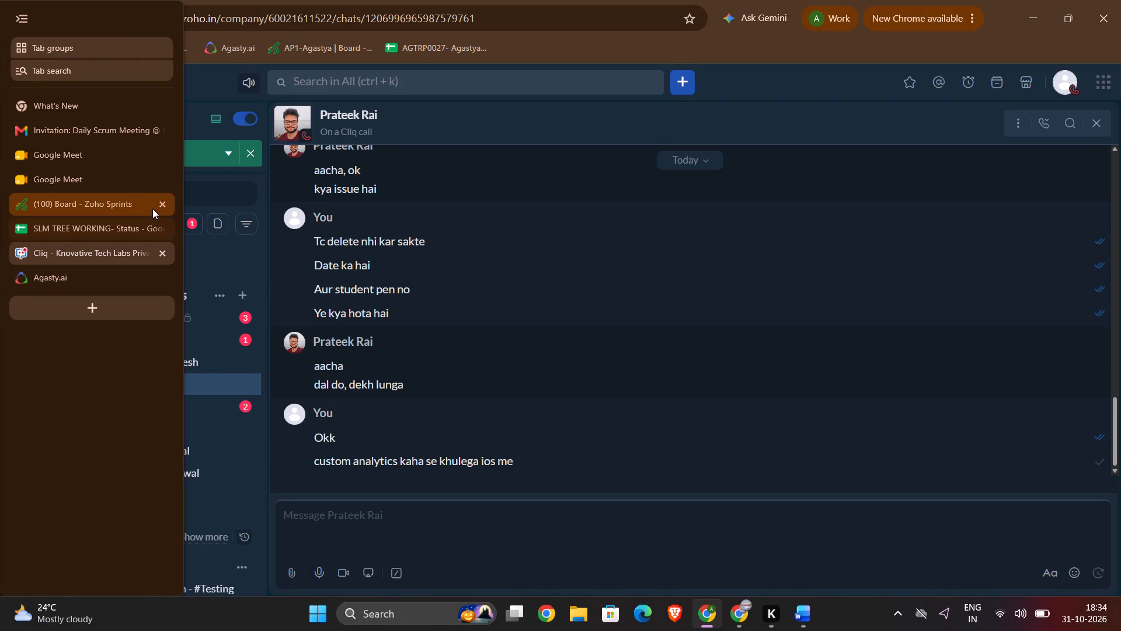
left_click(55, 208)
scroll(337, 154, "up", 1)
scroll(463, 230, "up", 1)
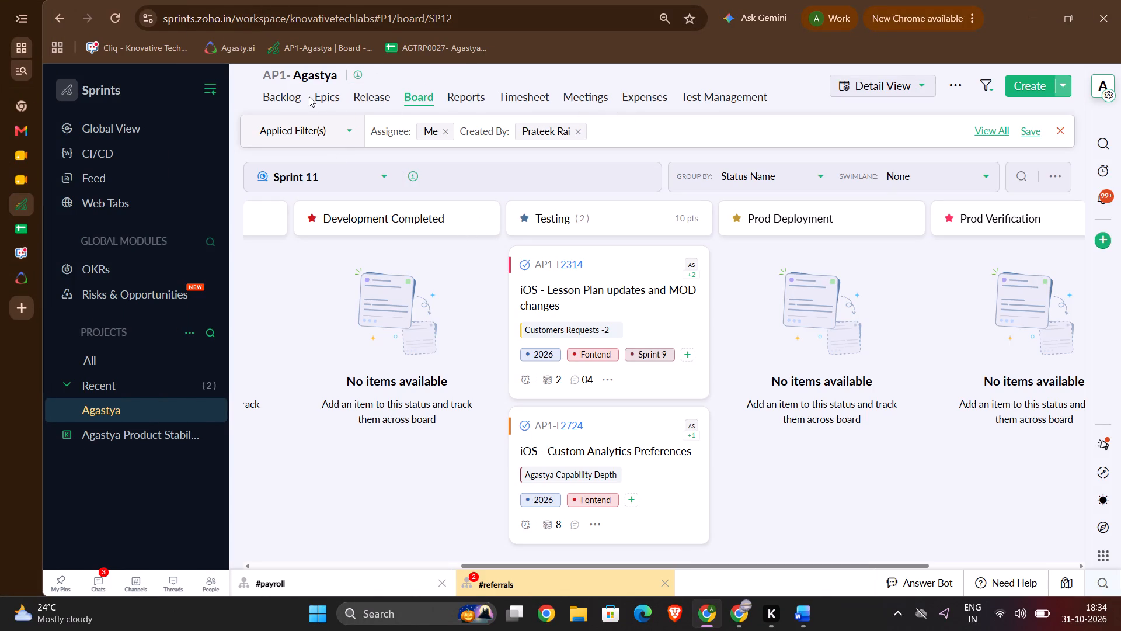
scroll(532, 272, "up", 1)
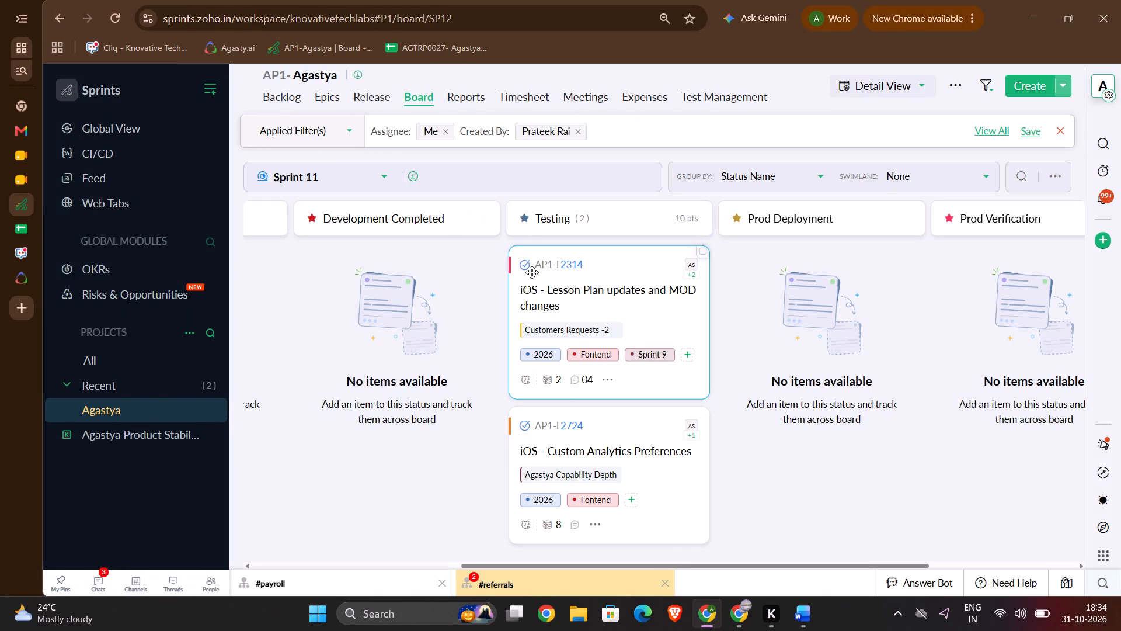
scroll(569, 353, "down", 1)
scroll(472, 328, "up", 1)
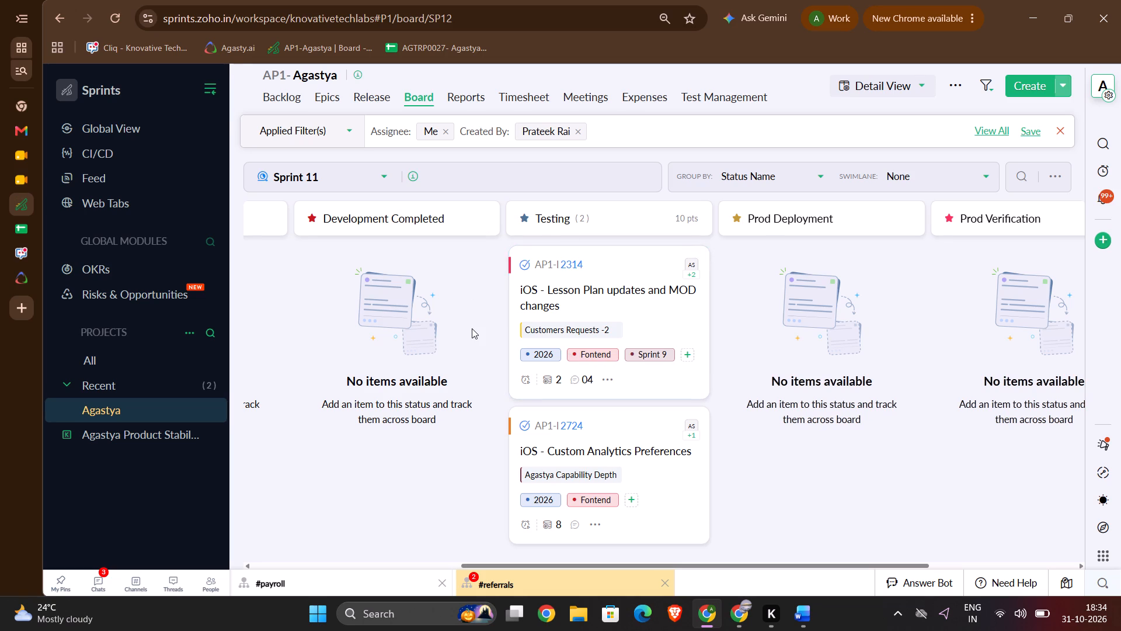
scroll(472, 328, "up", 1)
Open the Agastya project's backlog and look through its listed items.
left_click(282, 99)
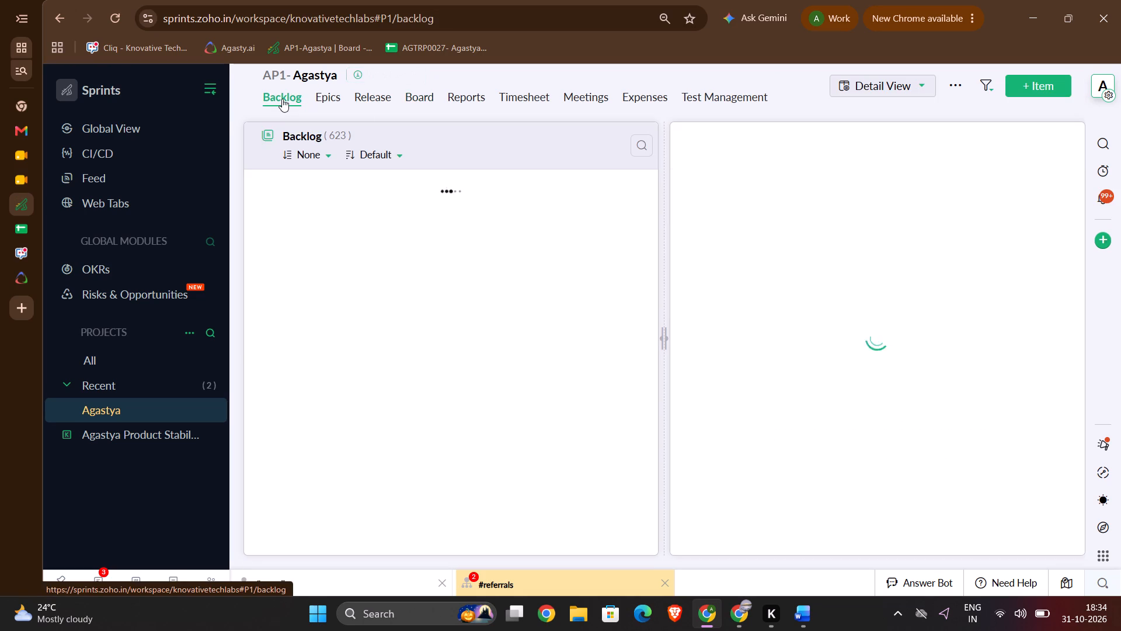
scroll(827, 228, "up", 1)
scroll(757, 183, "up", 1)
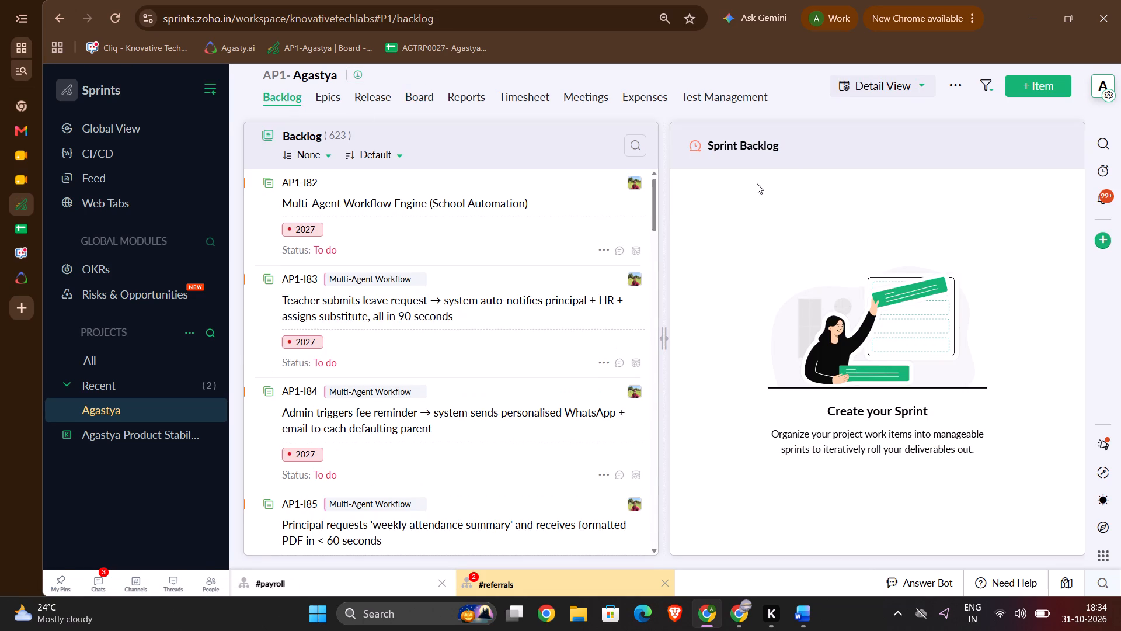
scroll(757, 183, "up", 1)
scroll(716, 331, "down", 1)
scroll(488, 327, "down", 2)
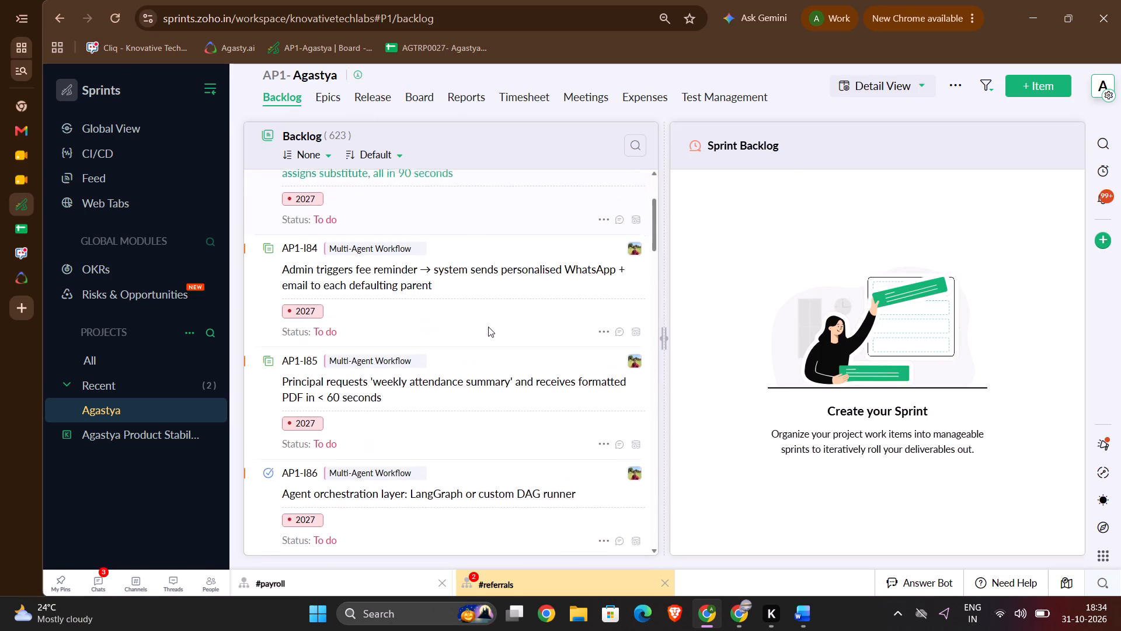
scroll(488, 327, "up", 6)
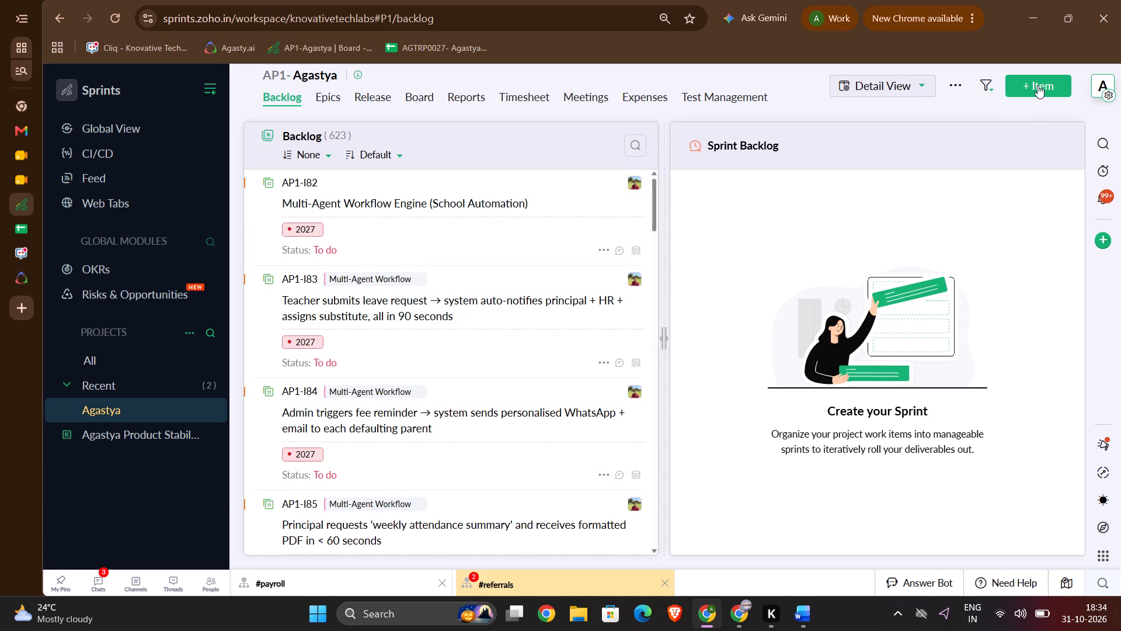
scroll(587, 390, "up", 1)
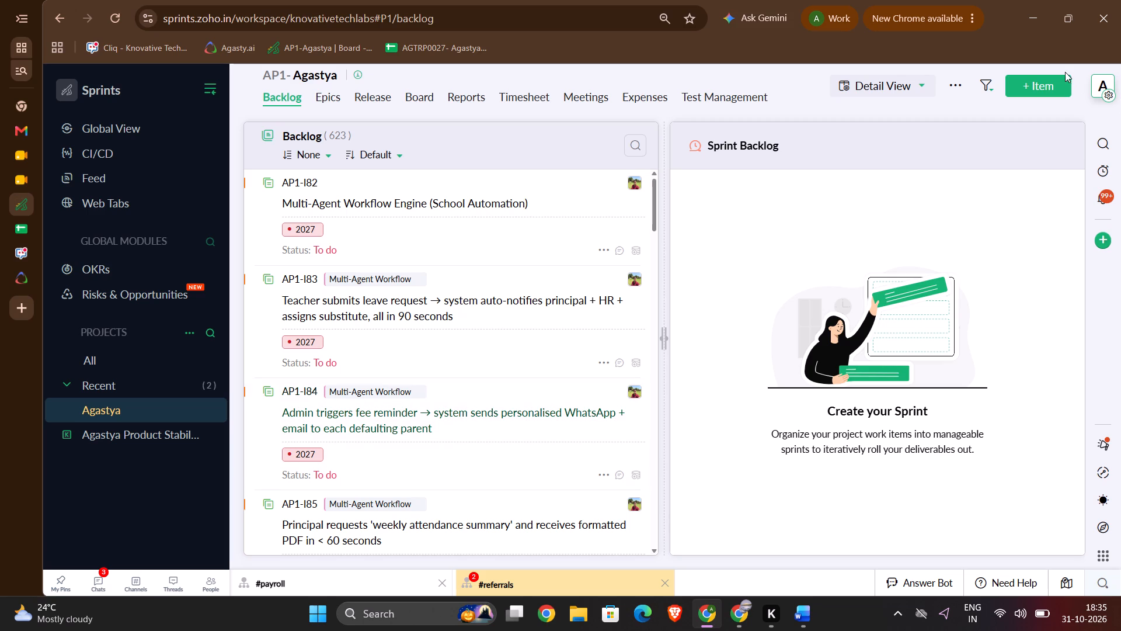
Start creating a new item from the Agastya backlog.
left_click(1044, 85)
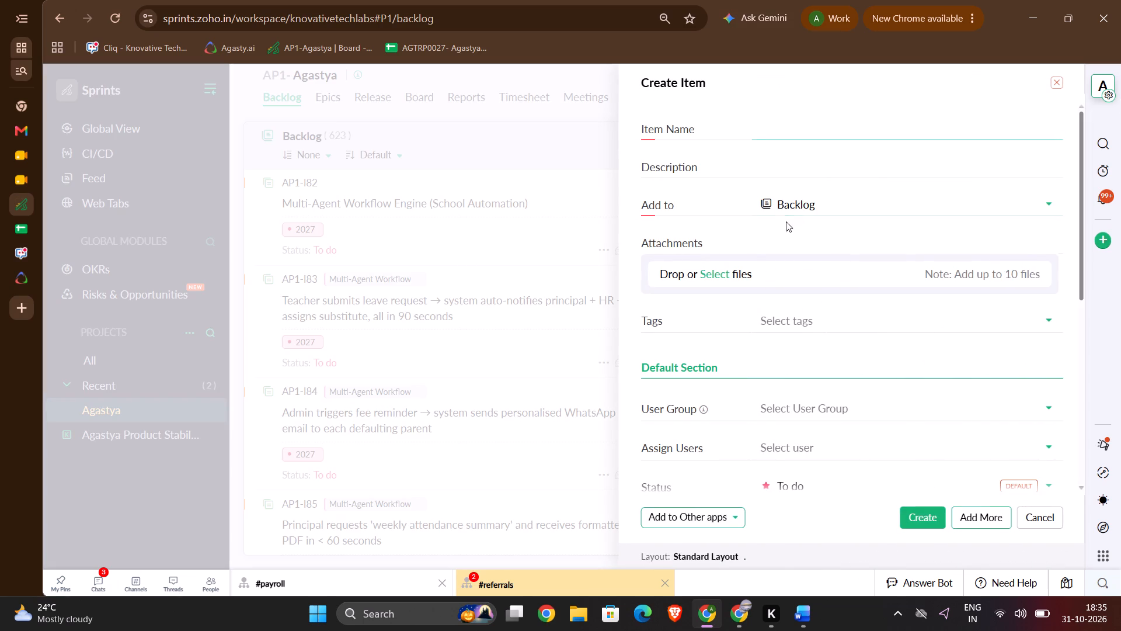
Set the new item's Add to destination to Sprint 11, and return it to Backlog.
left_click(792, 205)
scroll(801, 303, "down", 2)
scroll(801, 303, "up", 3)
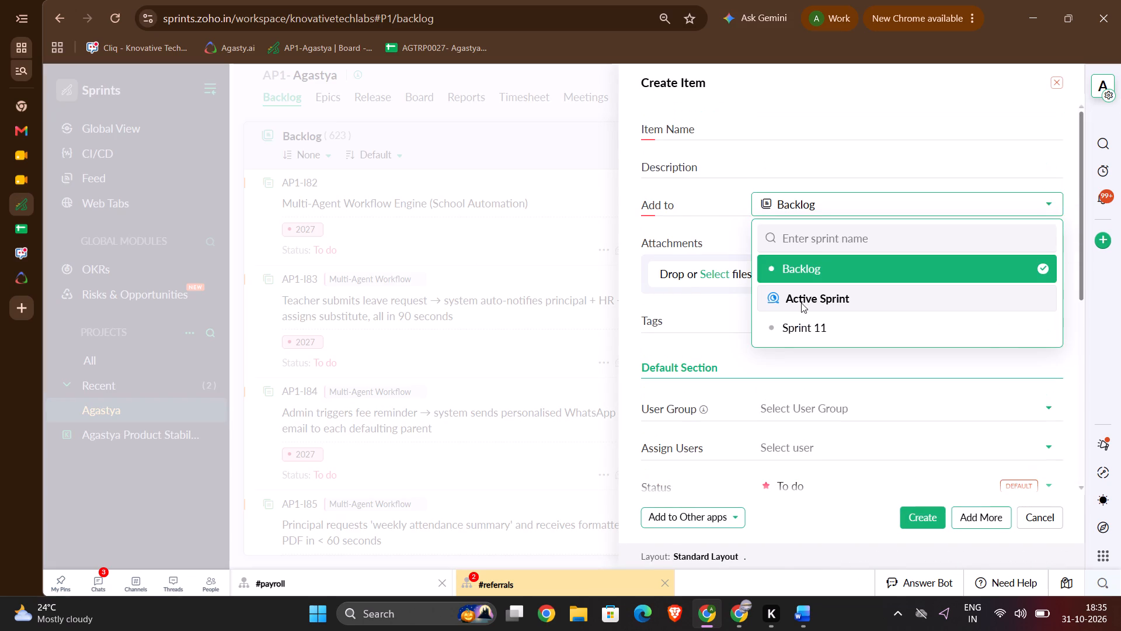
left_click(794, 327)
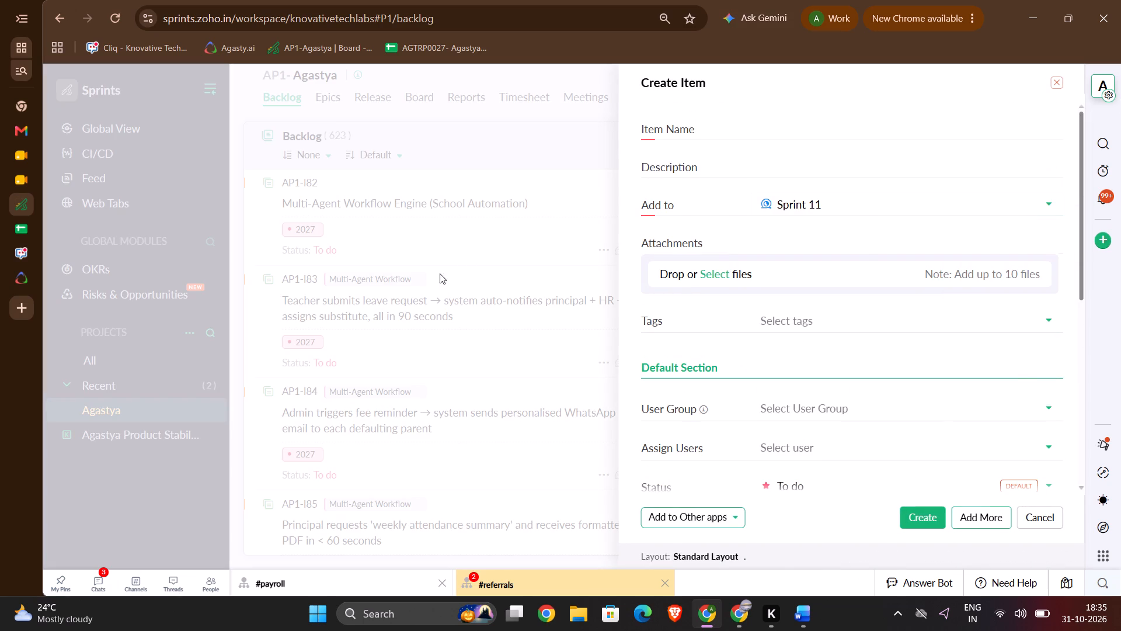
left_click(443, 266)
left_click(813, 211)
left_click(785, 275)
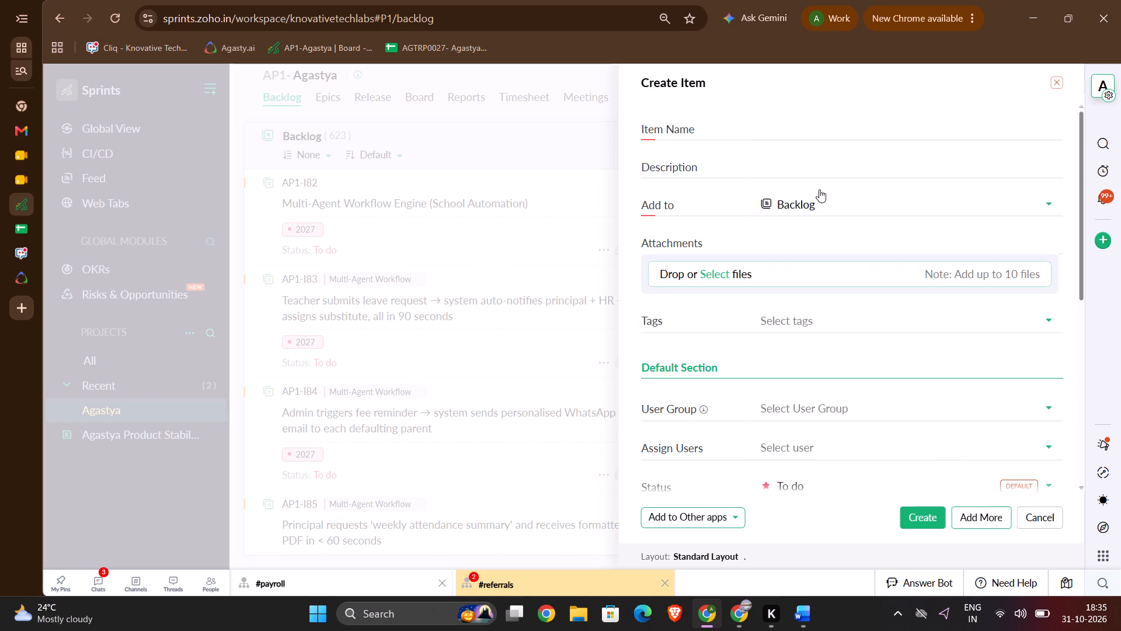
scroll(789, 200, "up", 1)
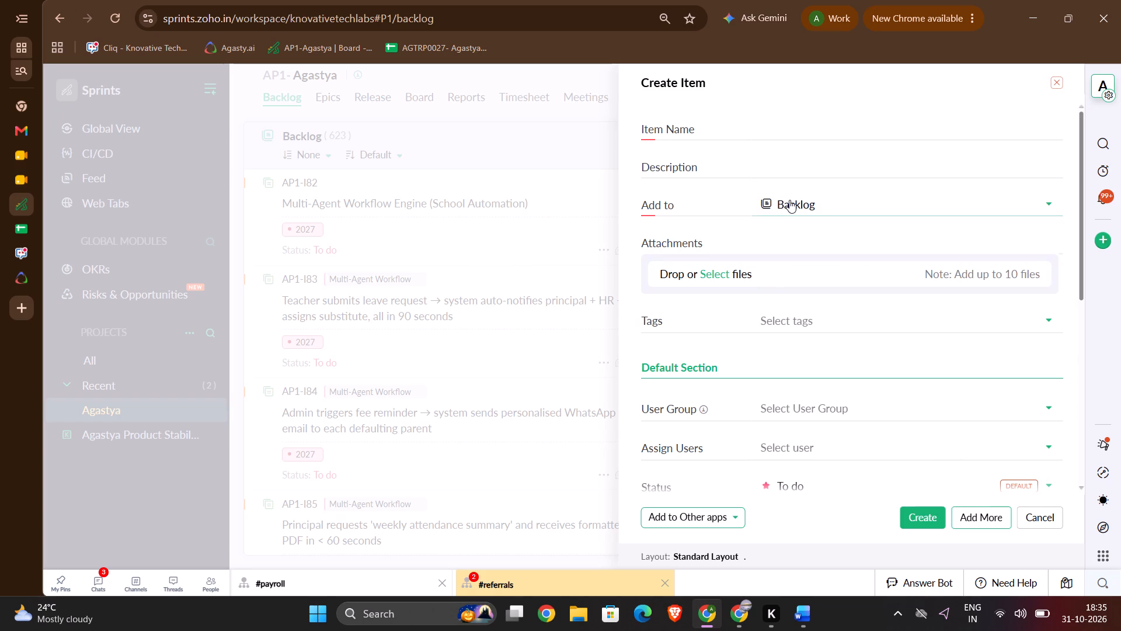
Open the new item's description editor and return to its empty Item Name field for entry.
left_click(786, 122)
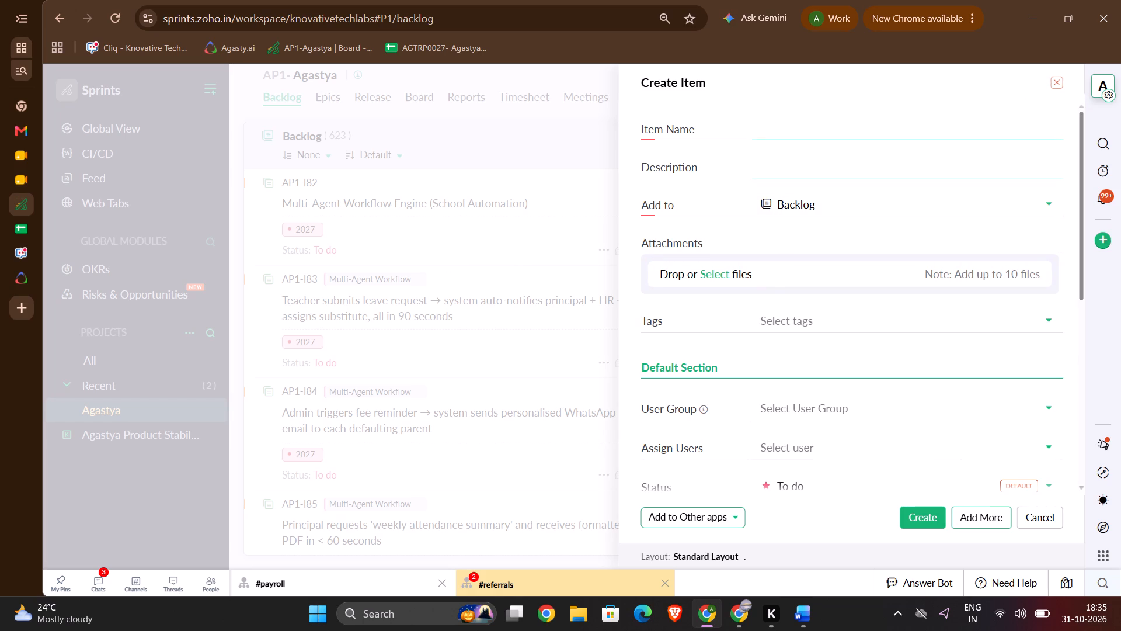
scroll(751, 361, "up", 1)
left_click(774, 131)
left_click(765, 169)
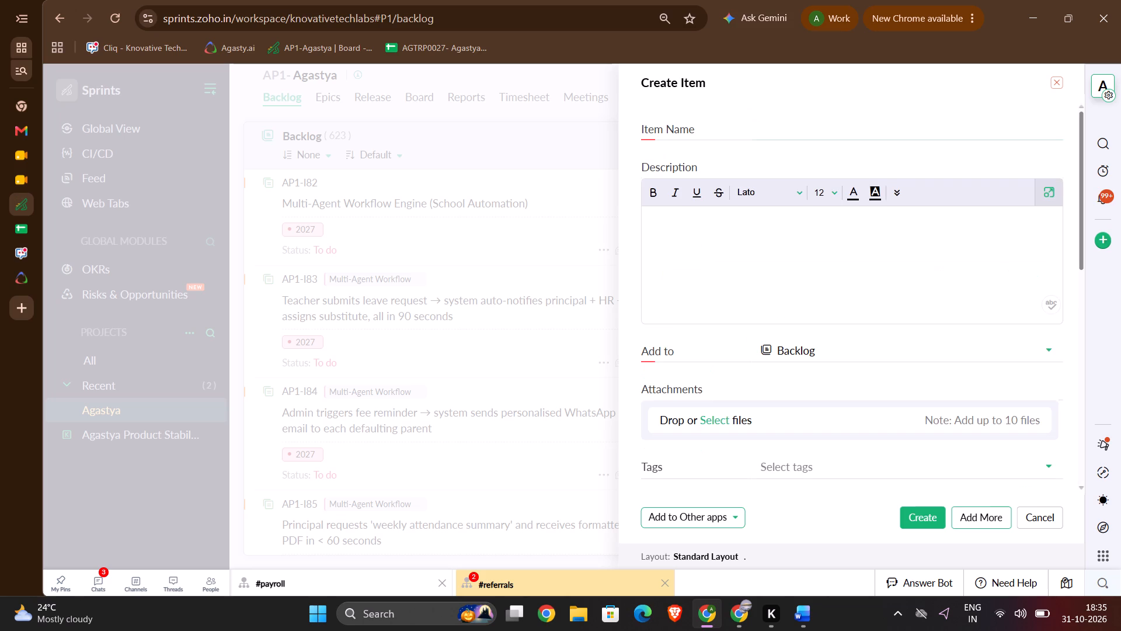
left_click(768, 122)
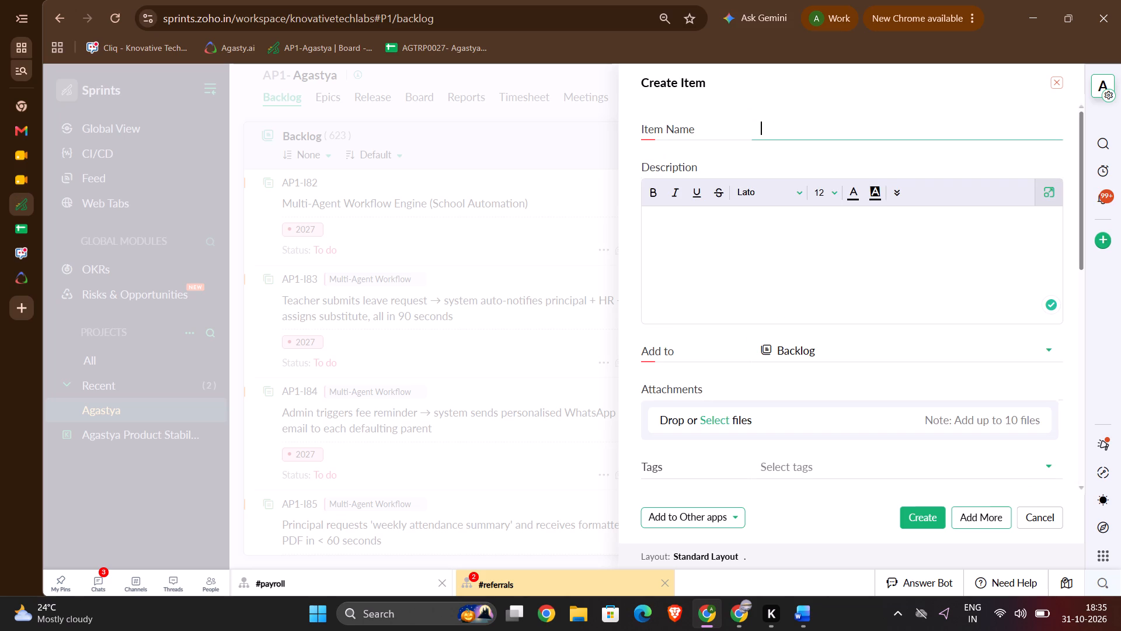
scroll(733, 317, "up", 1)
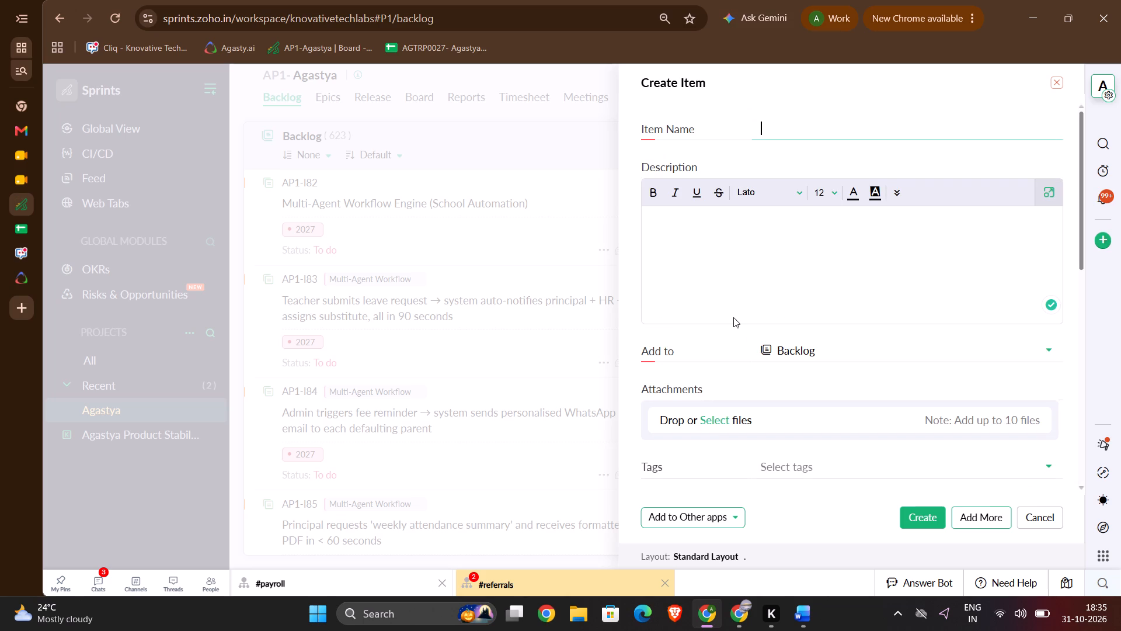
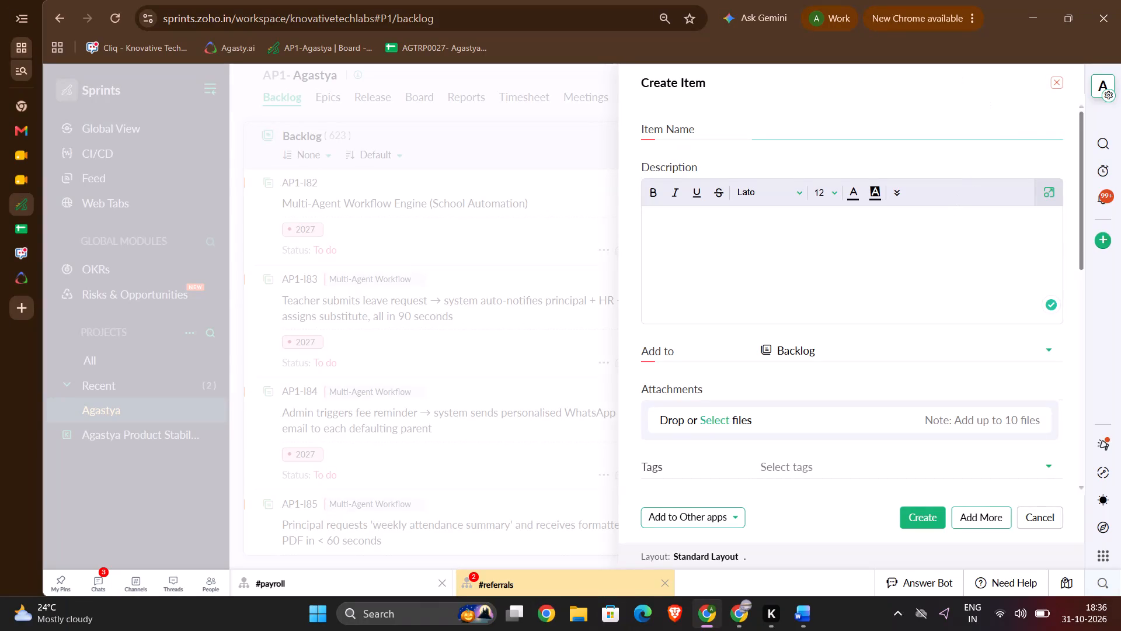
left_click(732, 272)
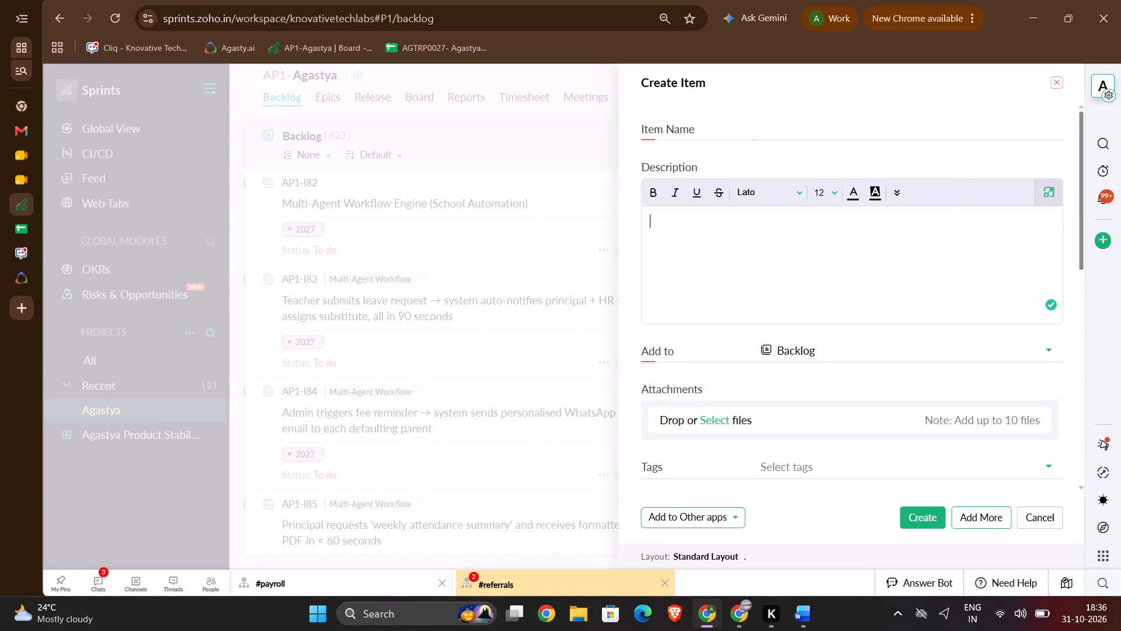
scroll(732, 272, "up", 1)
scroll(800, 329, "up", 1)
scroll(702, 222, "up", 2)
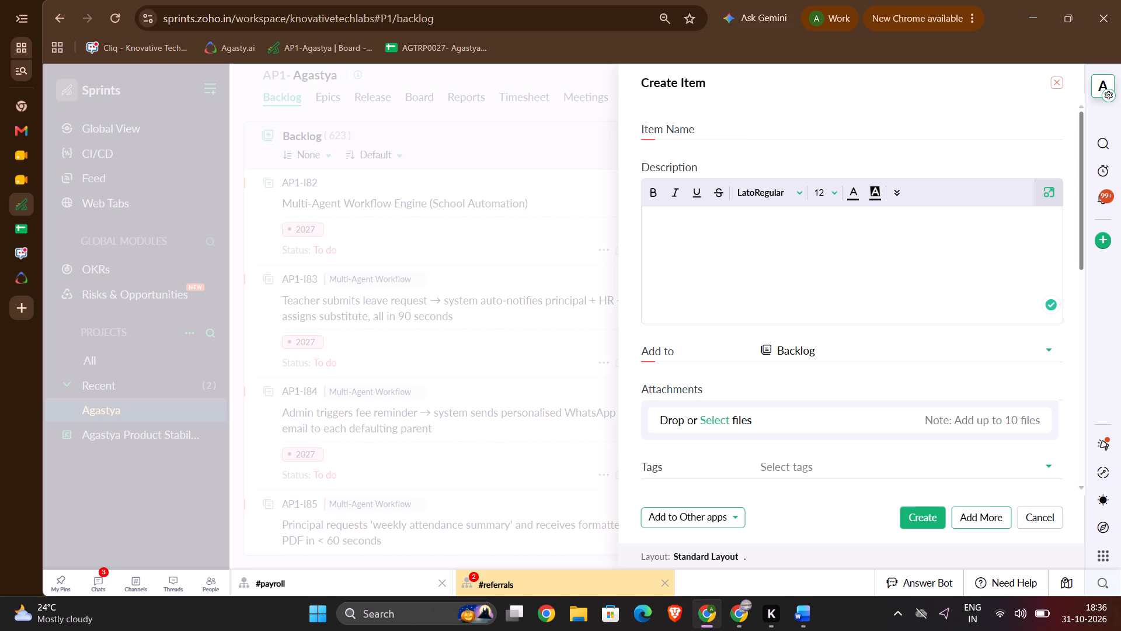
Attach the three Downloads images named "WhatsApp Image 2026-10-31 at 5.58.12 PM", including copies (1) and (2), to the new item.
left_click(702, 222)
left_click(722, 415)
left_click(328, 405)
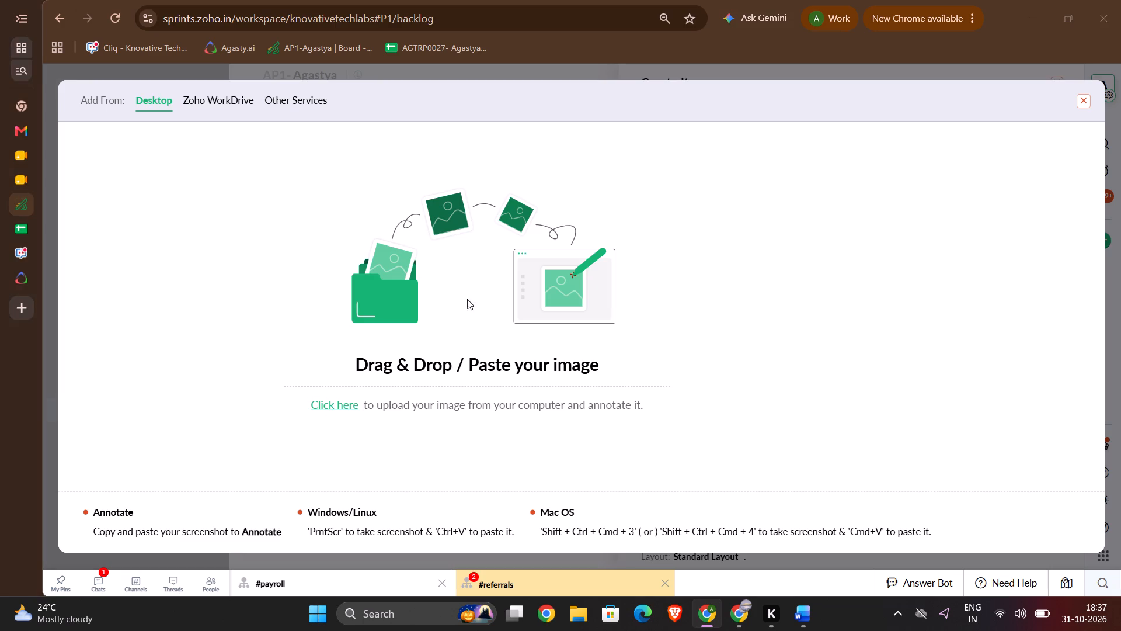
left_click(218, 141)
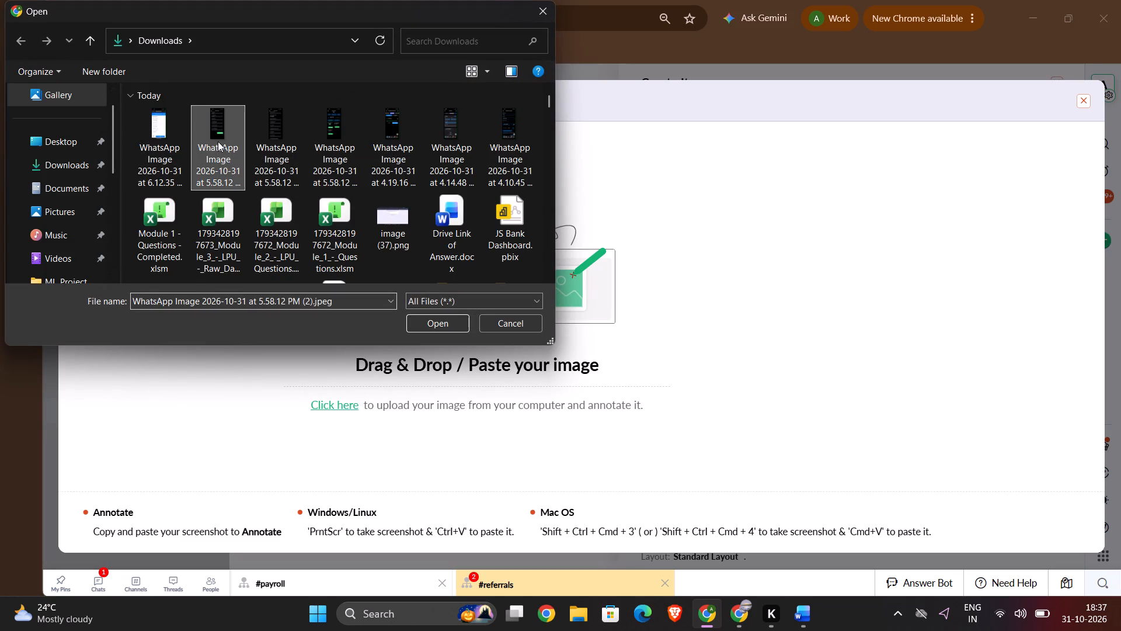
left_click(277, 131, "ctrl")
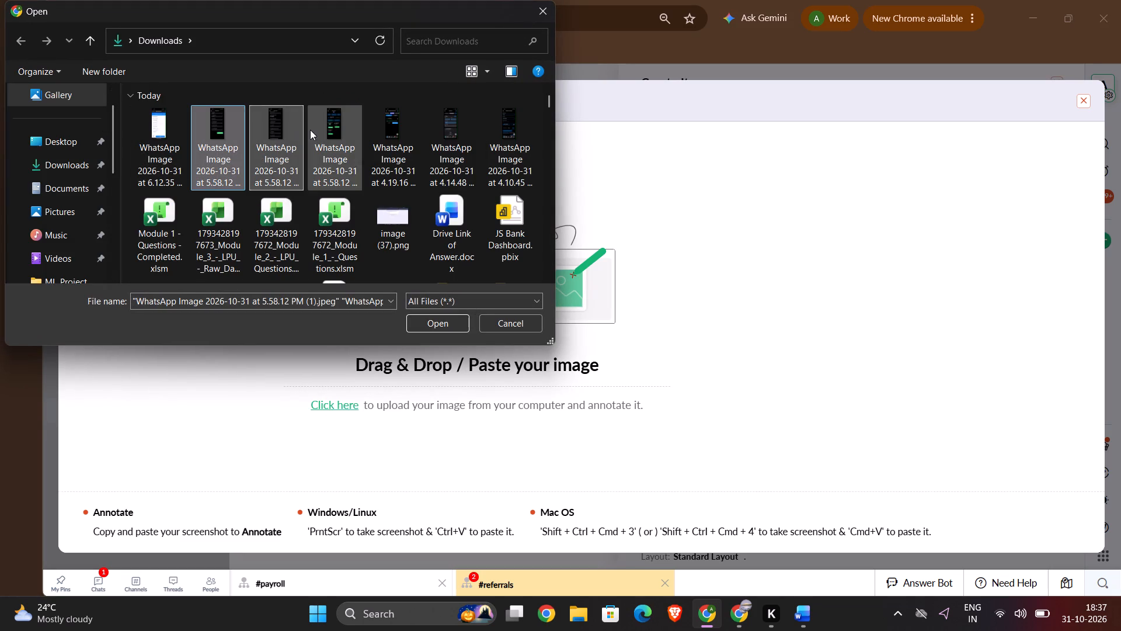
left_click(310, 130, "ctrl")
left_click(426, 324)
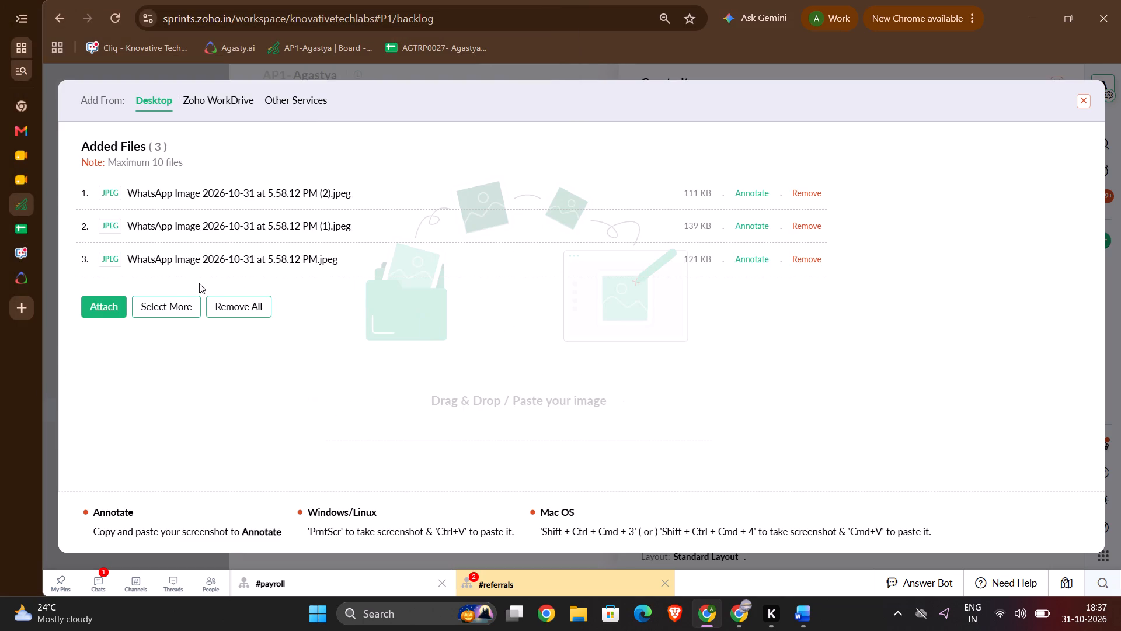
left_click(99, 301)
Copy the note "What is student pen No." from Doc1.docx in Word into the new item's description in Zoho Sprints.
left_click(732, 275)
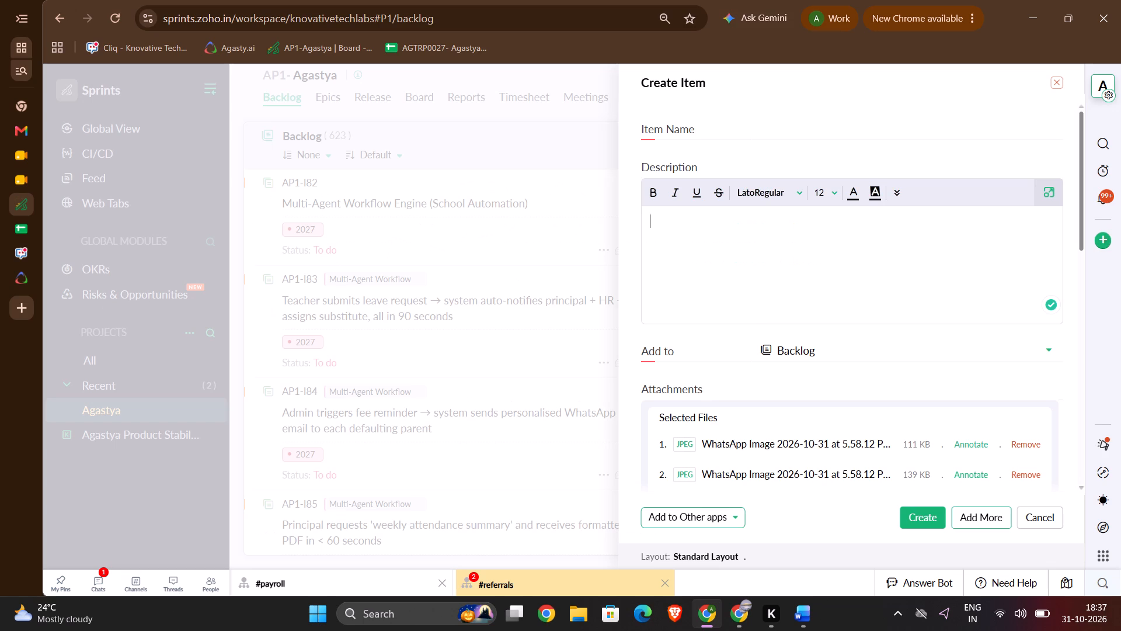
left_click(802, 607)
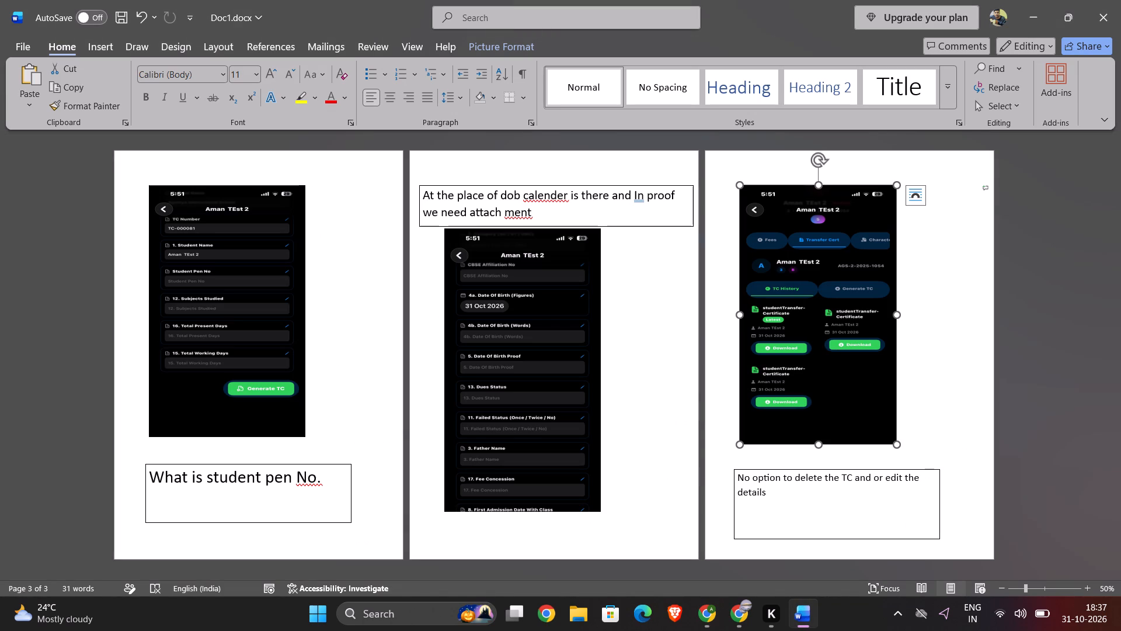
triple_click(178, 475)
key("ctrl+a")
key("ctrl+c")
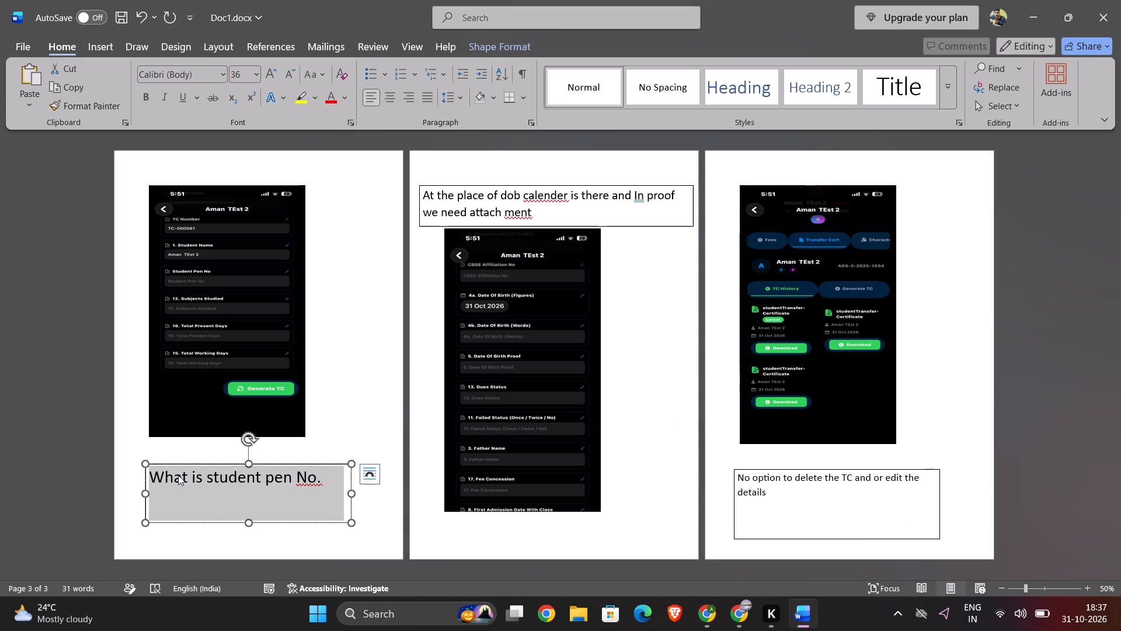
key("alt+Tab")
key("ctrl+v")
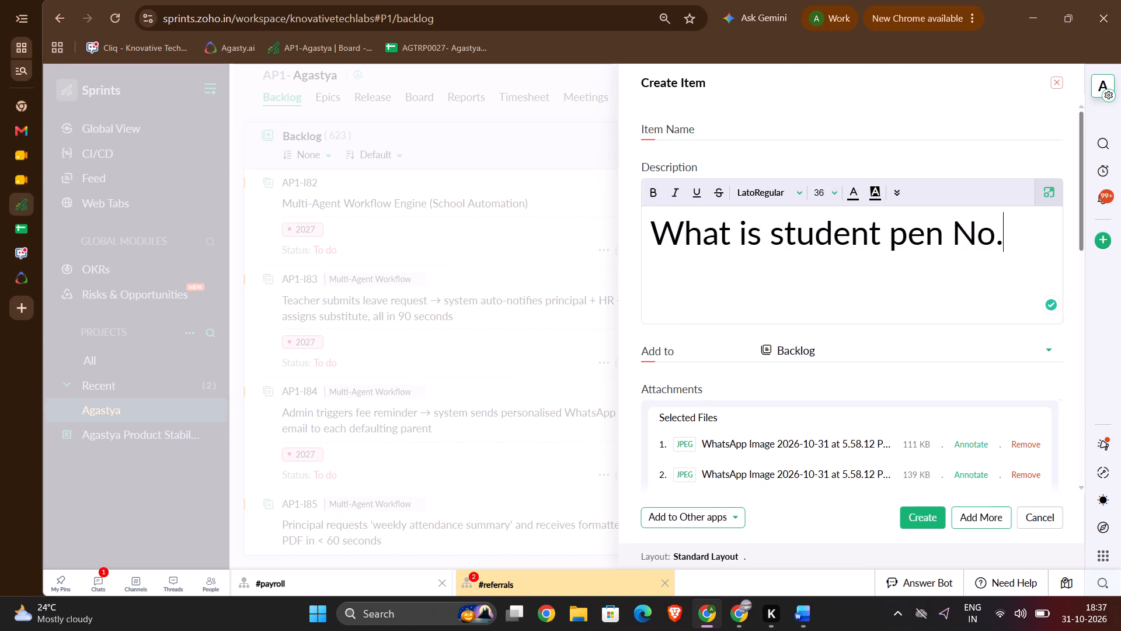
Set the font size of all the description text to 12.
key("ctrl+a")
left_click(832, 194)
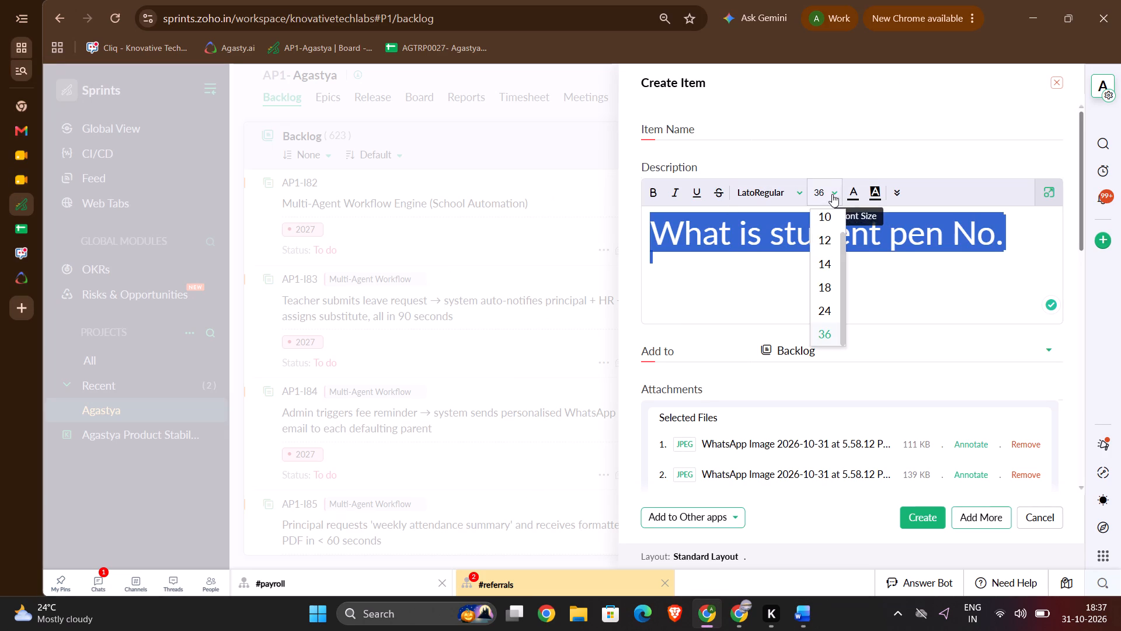
left_click(823, 242)
left_click(787, 248)
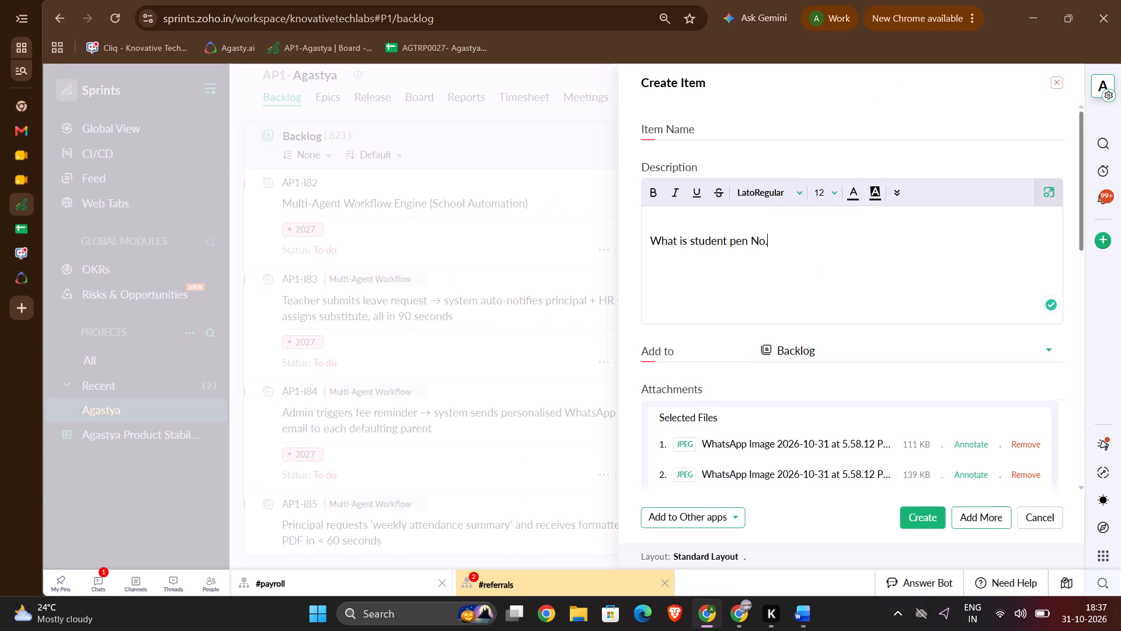
Copy the second page's note about the dob calender and proof attachment from the Word document into the description, below the first line.
key("Return")
key("alt+Tab")
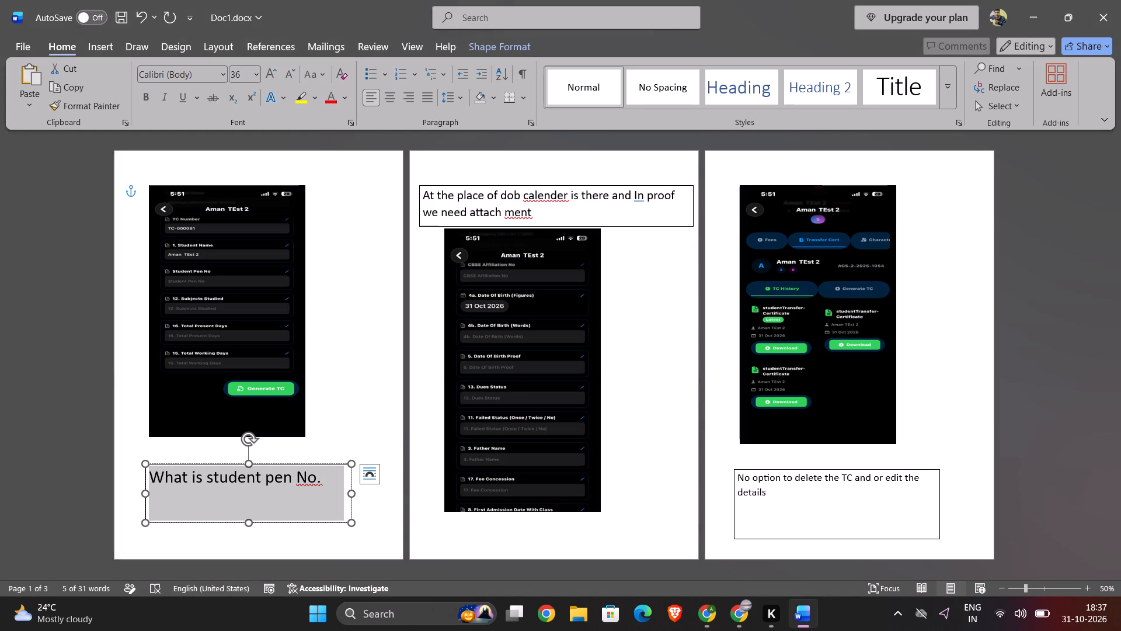
left_click(534, 301)
left_click(517, 202)
left_click(459, 194)
key("ctrl+a")
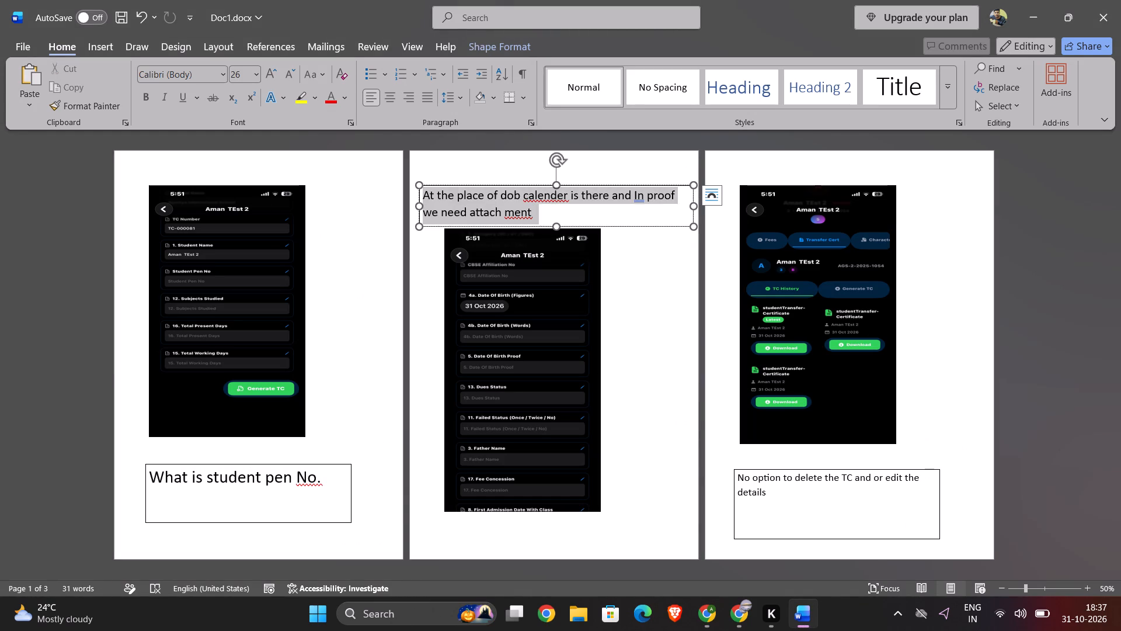
key("ctrl+c")
key("alt+Tab")
key("ctrl+v")
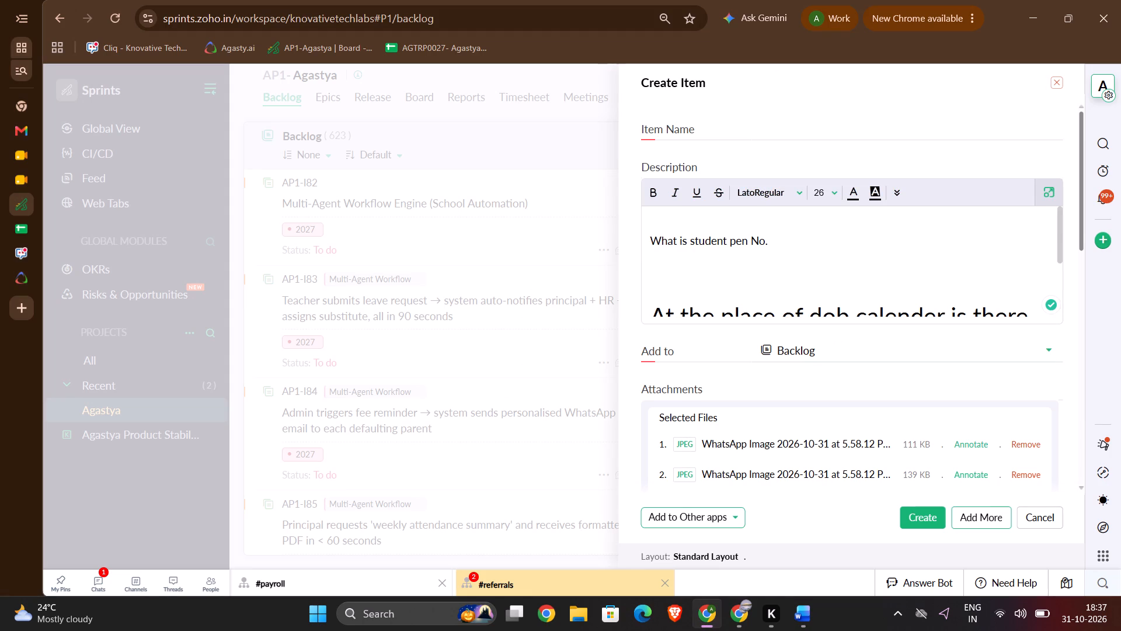
scroll(751, 285, "down", 1)
Copy "No option to delete the TC and or edit the details" from the Word document's third page into the item description.
key("alt+Tab")
left_click(801, 489)
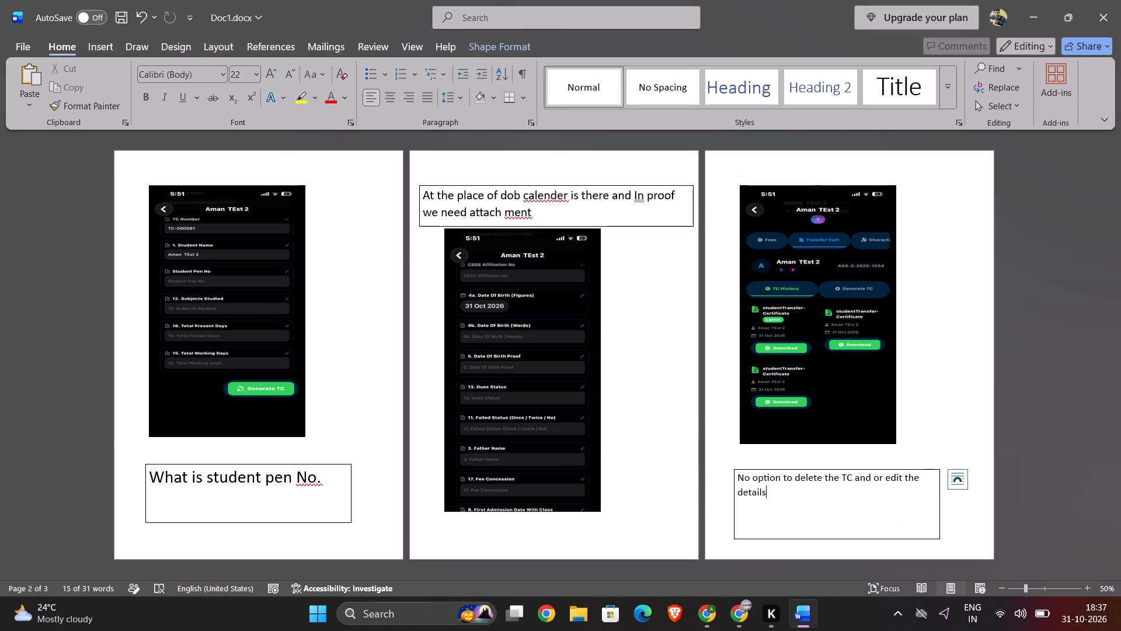
key("ctrl+a")
key("ctrl+c")
key("alt+Tab")
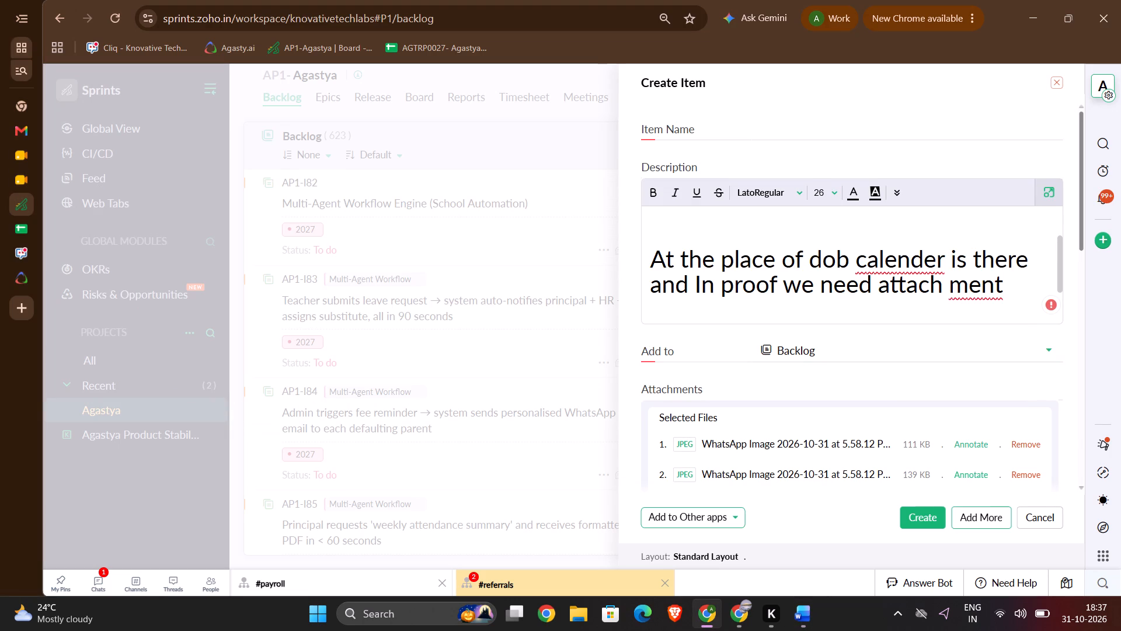
left_click(725, 243)
key("ctrl+v")
Set all of the description text to font size 10.
key("ctrl+a")
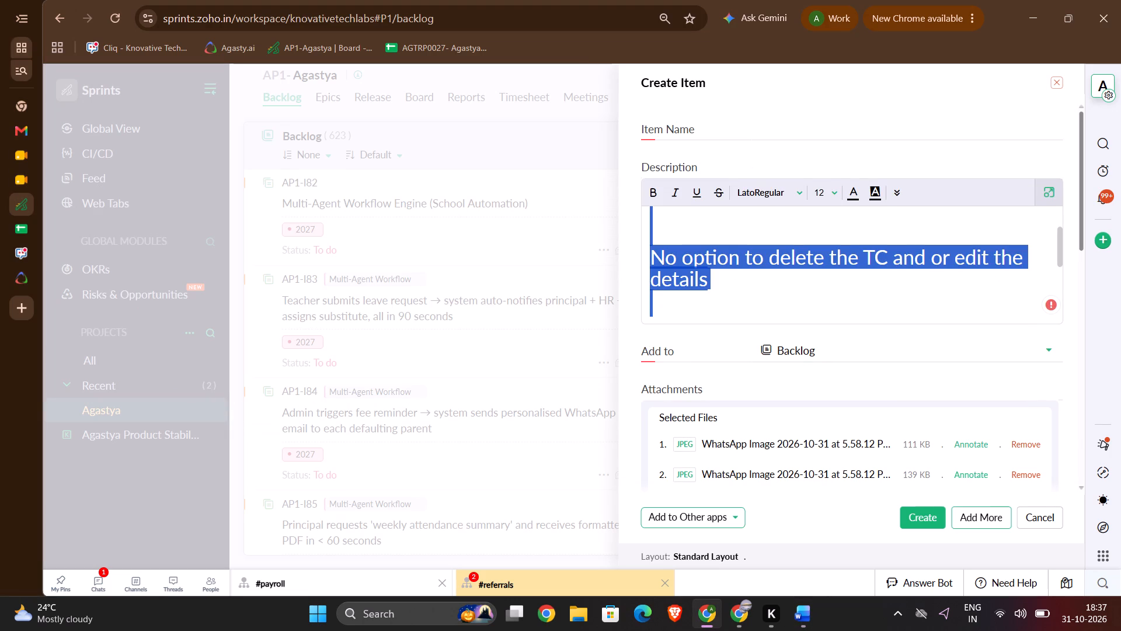
left_click(836, 195)
left_click(823, 238)
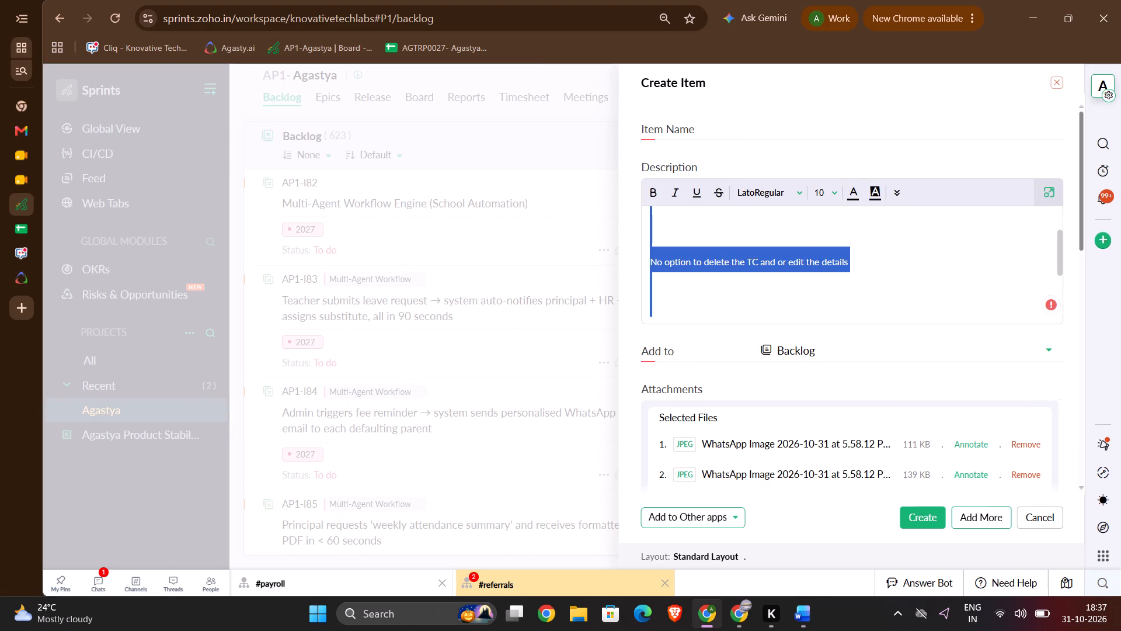
Remove the extra blank lines separating the three notes in the description.
scroll(715, 266, "up", 1)
left_click(687, 275)
key("BackSpace")
key("BackSpace")
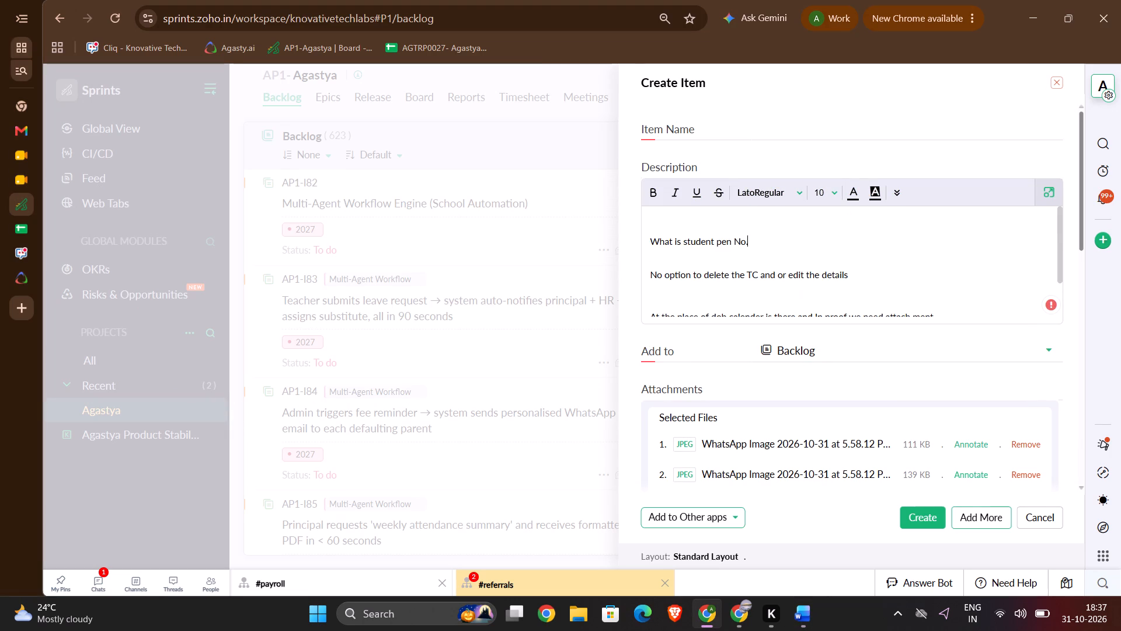
key("Down")
key("Up")
key("Down")
key("Up")
left_click(667, 256)
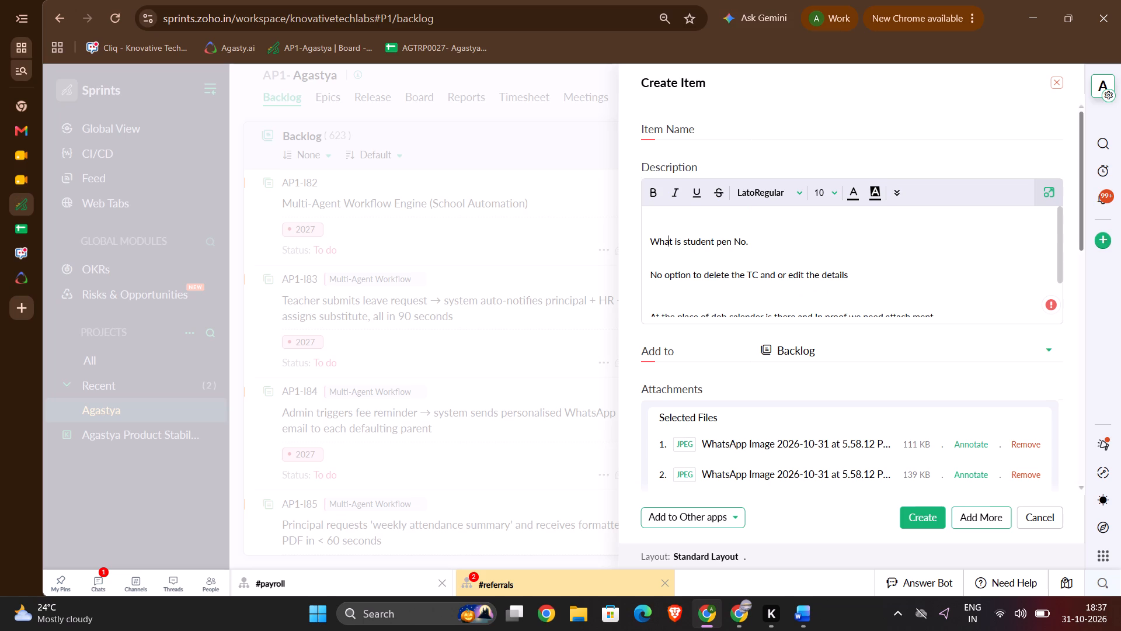
scroll(667, 256, "down", 2)
left_click(674, 247)
key("BackSpace")
key("BackSpace")
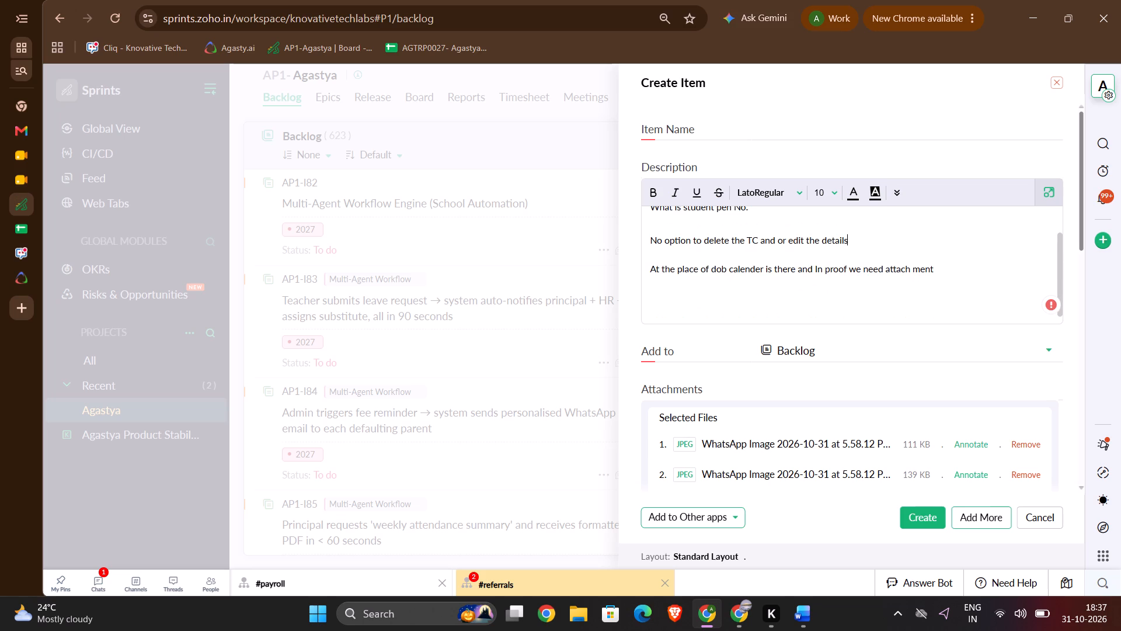
scroll(692, 242, "up", 2)
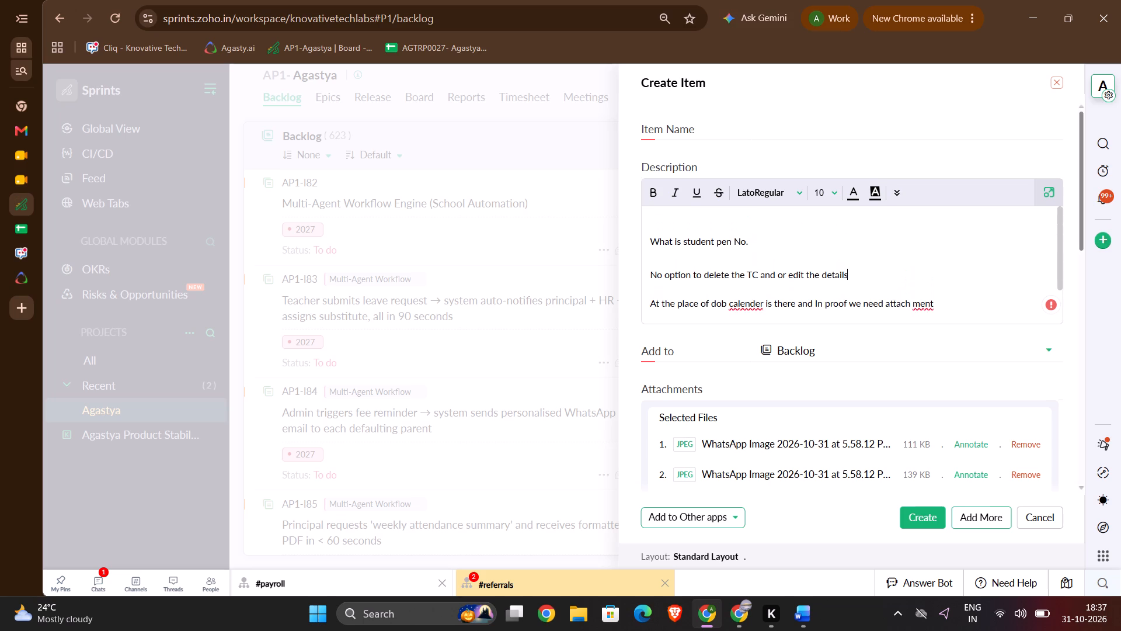
left_click(674, 257)
left_click(650, 239)
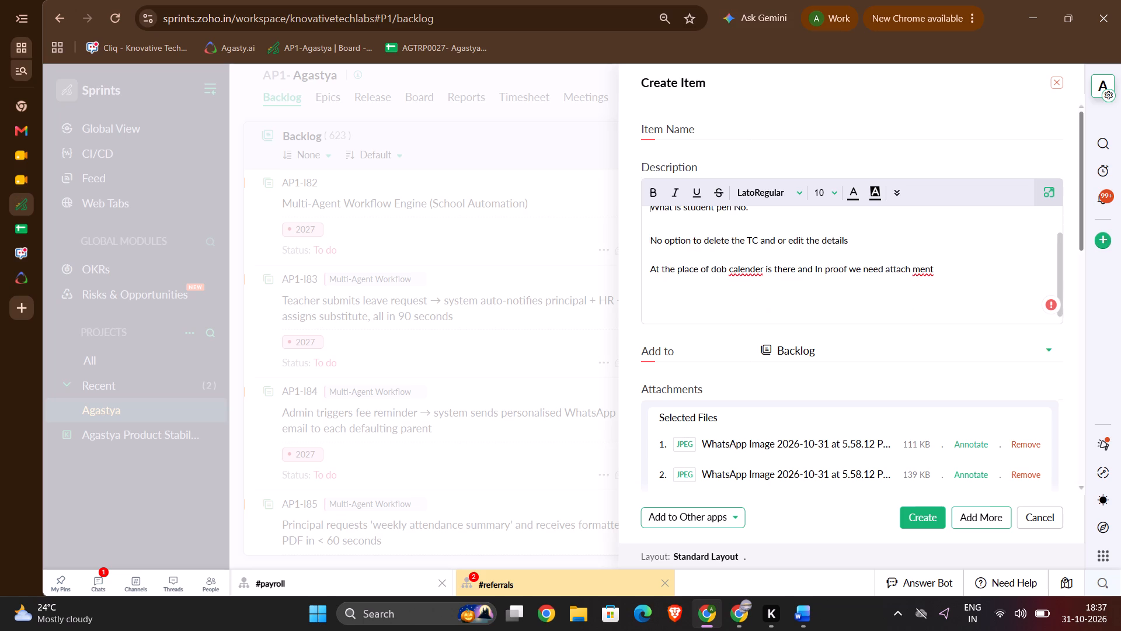
left_click(674, 259)
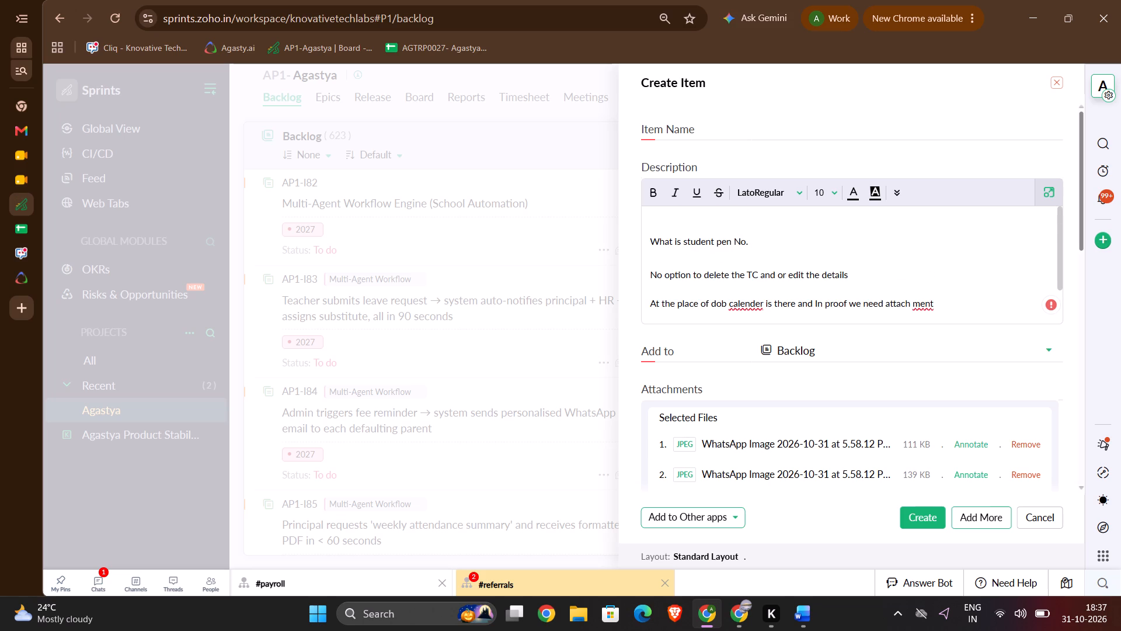
Annotate the first attached image by circling the Student Pen No field in red with the highlighter, and save the annotation.
scroll(855, 297, "down", 1)
left_click(969, 443)
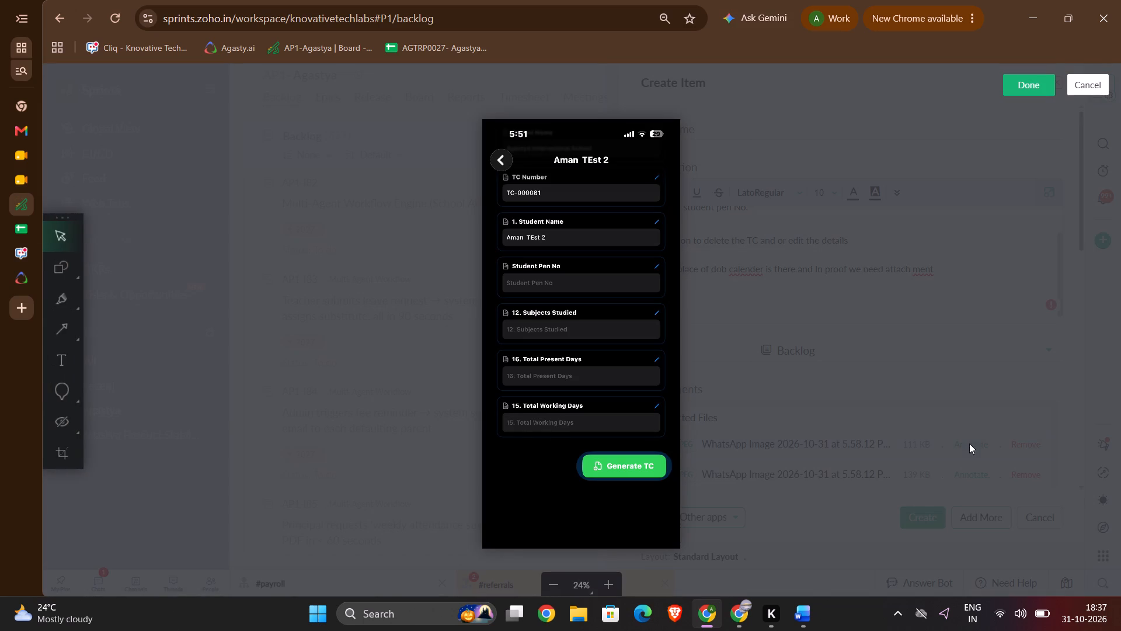
left_click(67, 304)
left_click(128, 303)
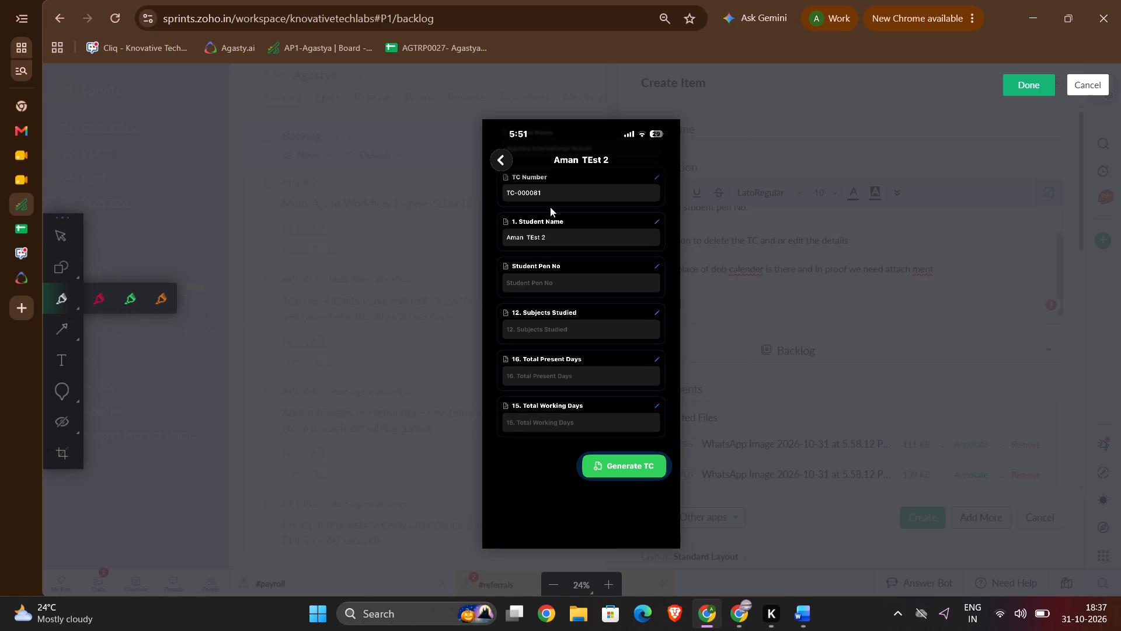
left_click_drag(548, 246, 531, 241)
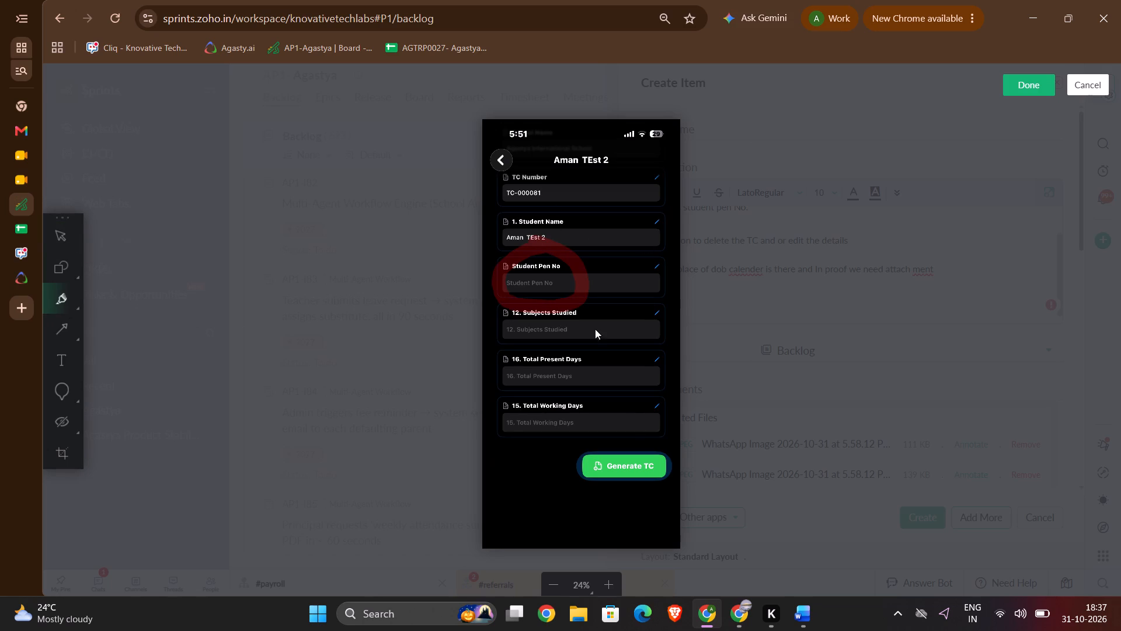
left_click(1015, 88)
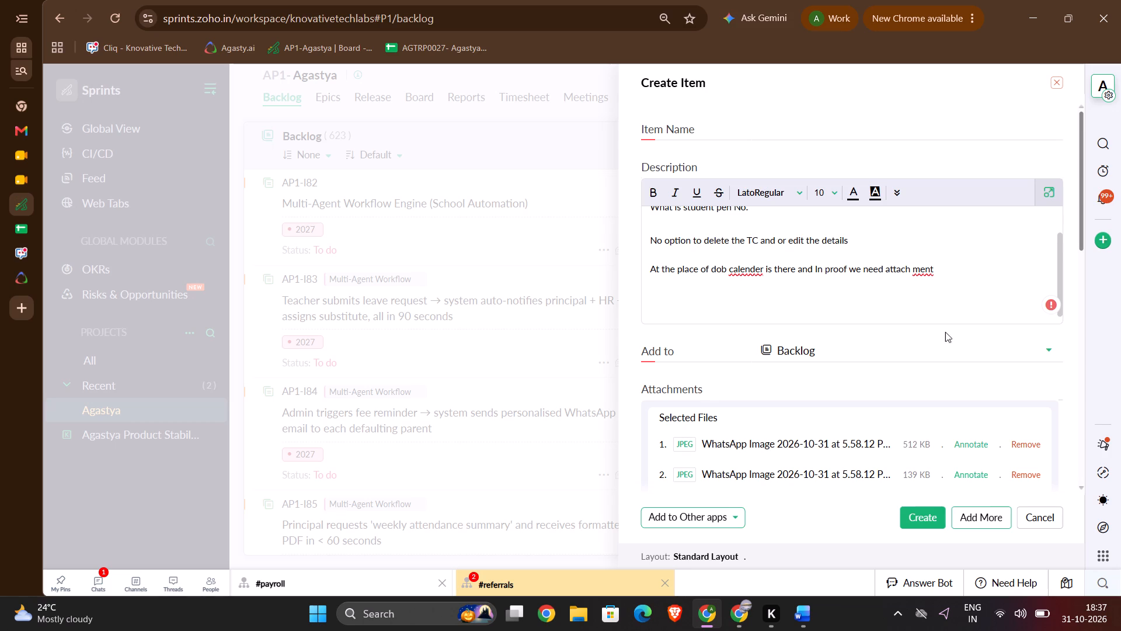
Open the second attached image for annotation and choose the highlighter.
scroll(960, 442, "down", 2)
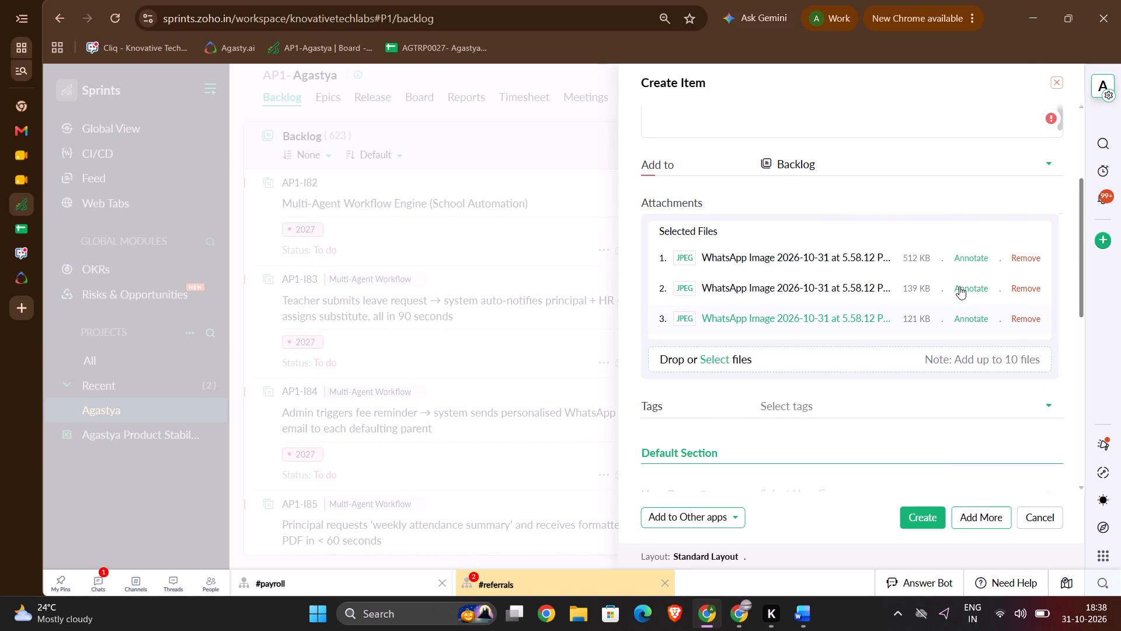
left_click(960, 285)
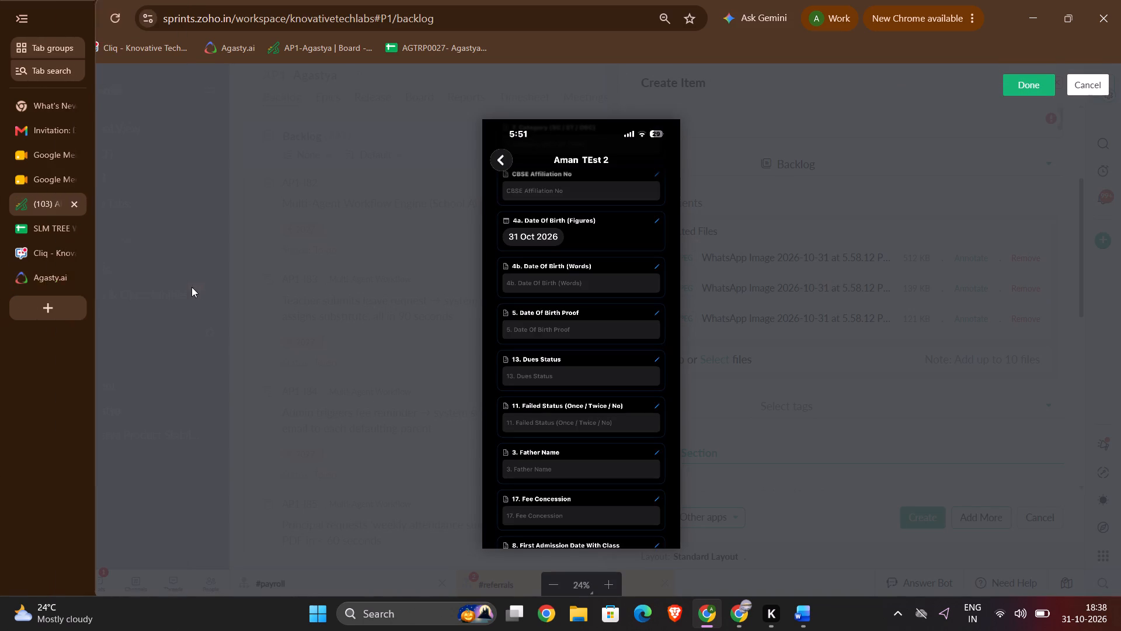
left_click(66, 296)
left_click(121, 294)
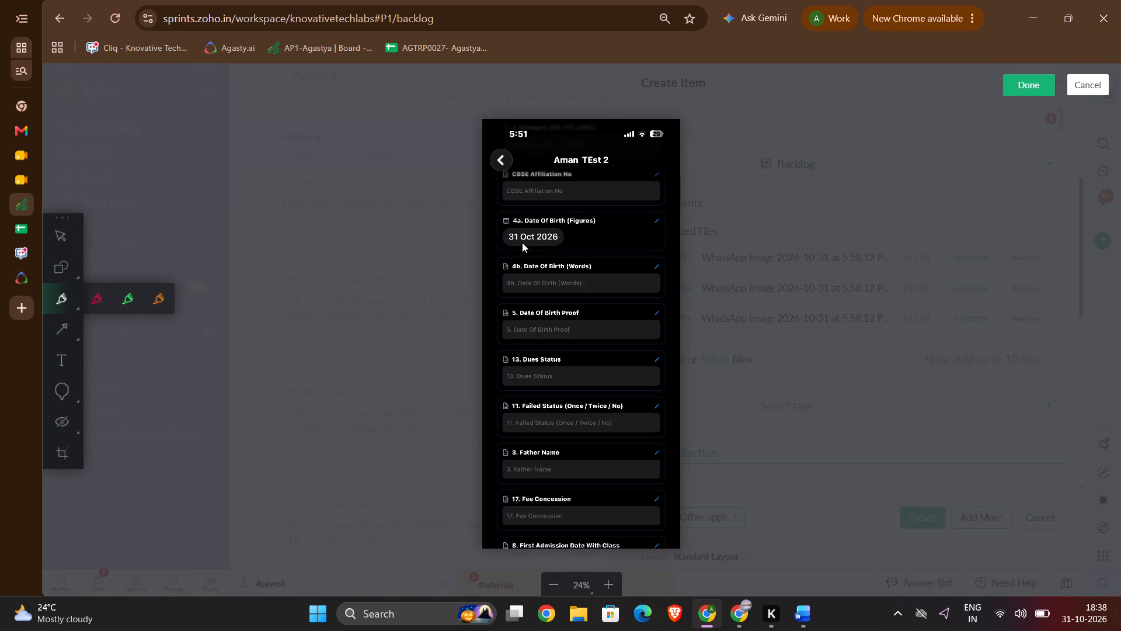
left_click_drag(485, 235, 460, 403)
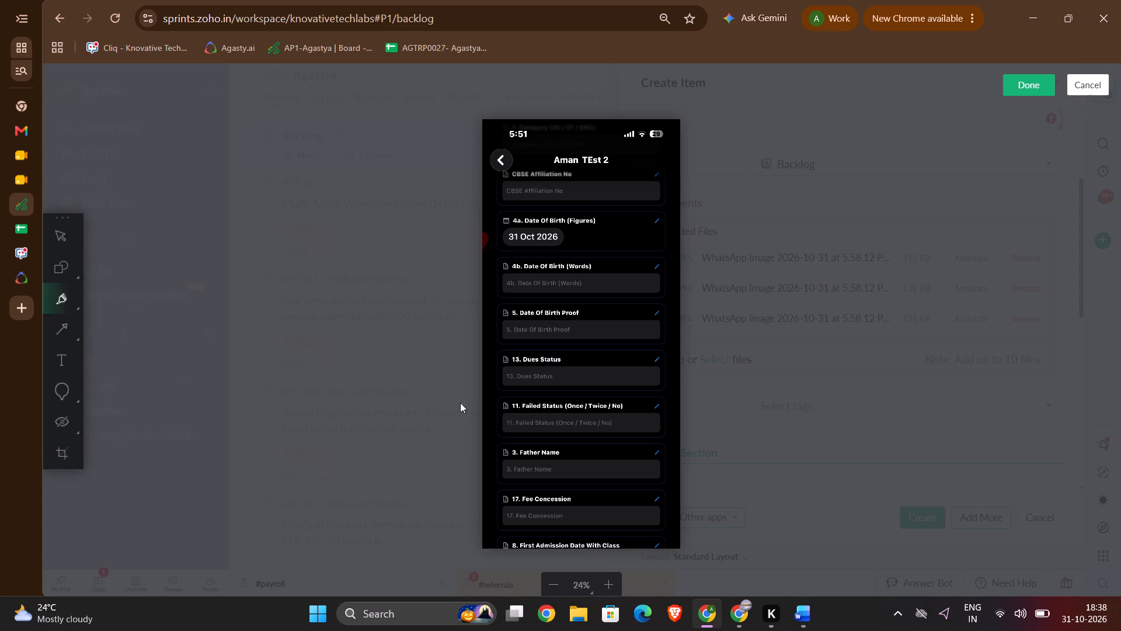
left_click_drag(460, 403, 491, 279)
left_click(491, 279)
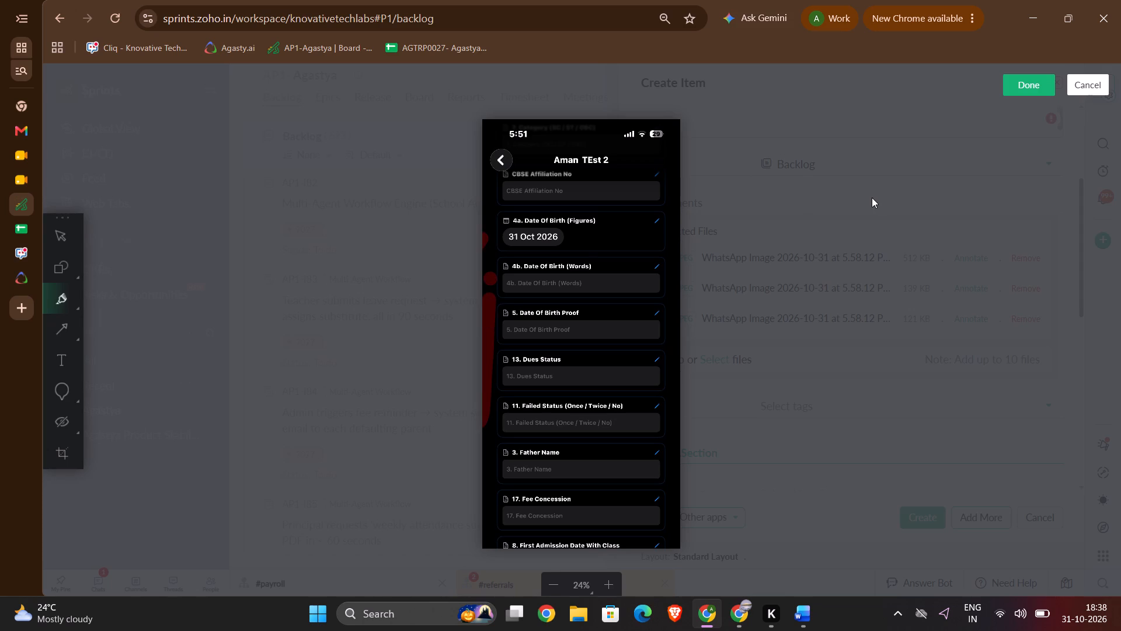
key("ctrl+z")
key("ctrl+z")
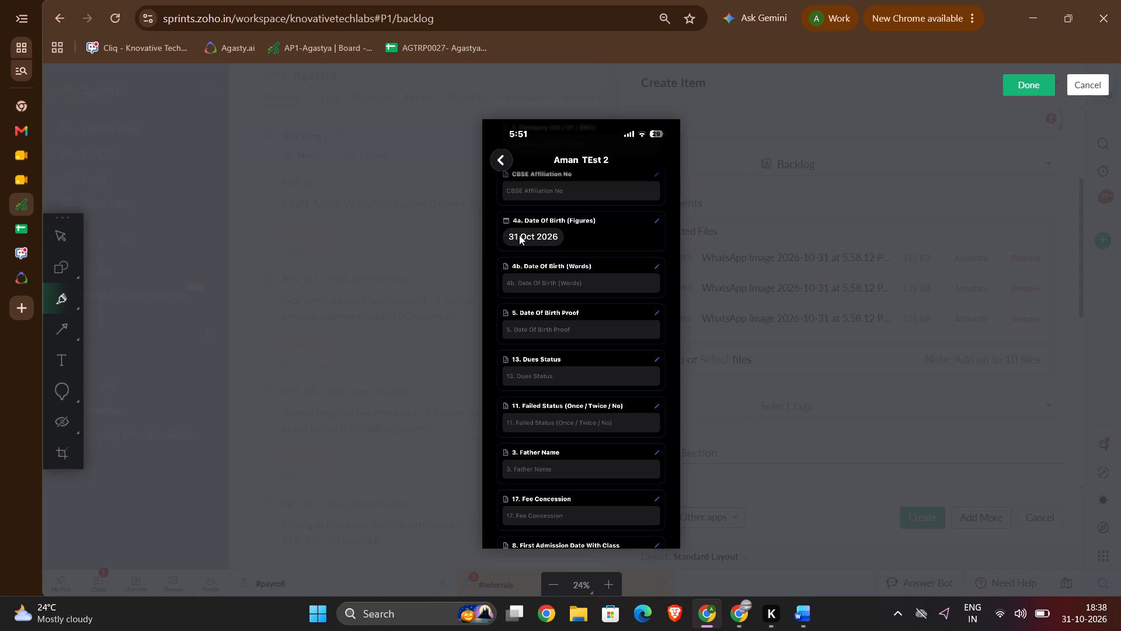
Circle the Date of Birth figures, words and proof fields in red on the second attached image, and save the annotation.
left_click_drag(471, 226, 495, 222)
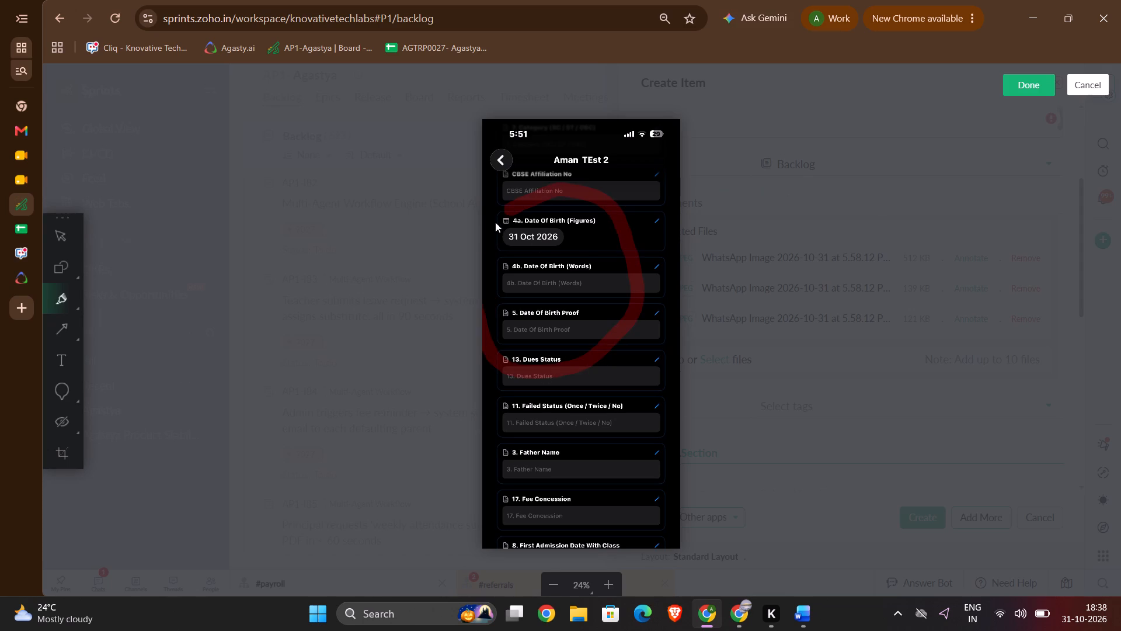
left_click_drag(495, 222, 490, 301)
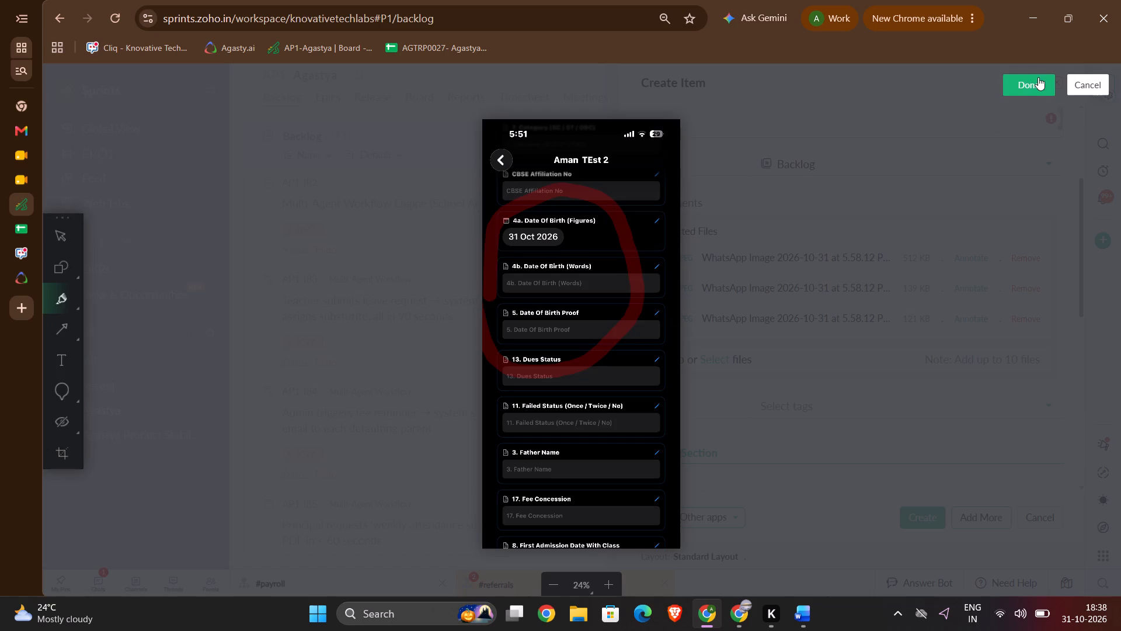
left_click(1035, 83)
Annotate the third attached image by circling the latest transfer certificate entry in red with the highlighter, and save the annotation.
left_click(966, 315)
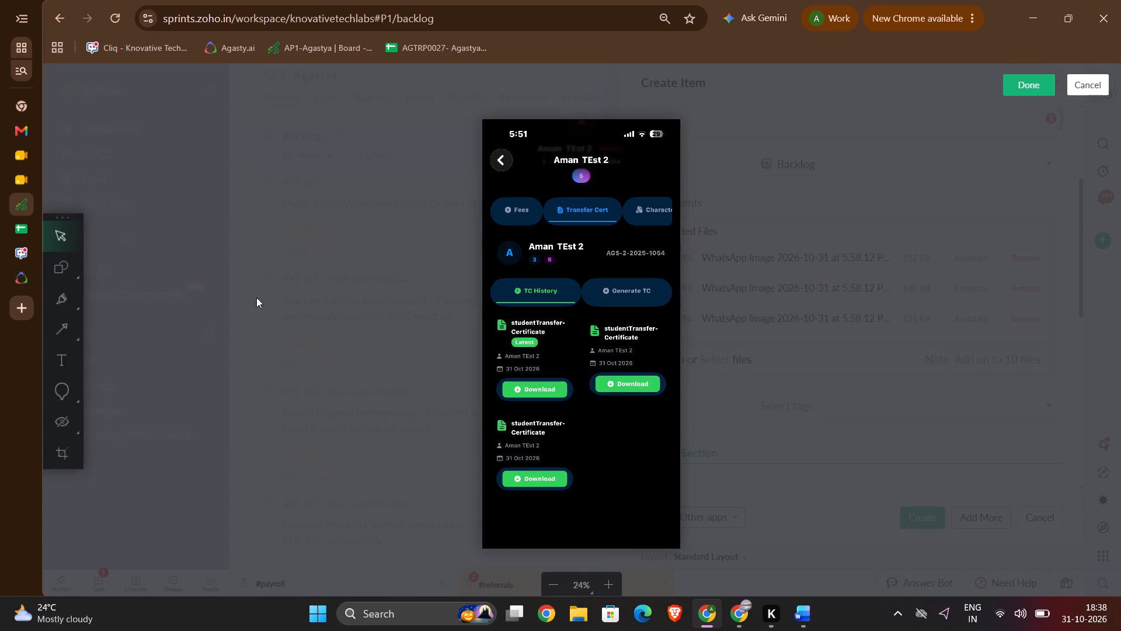
left_click(65, 293)
left_click(135, 294)
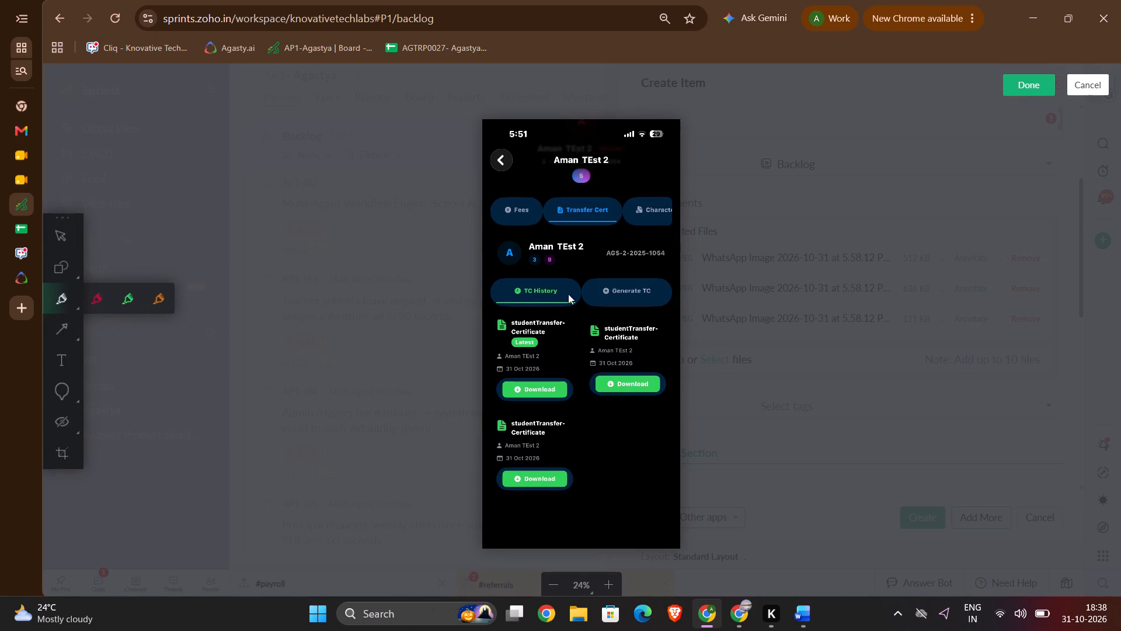
left_click_drag(516, 285, 498, 287)
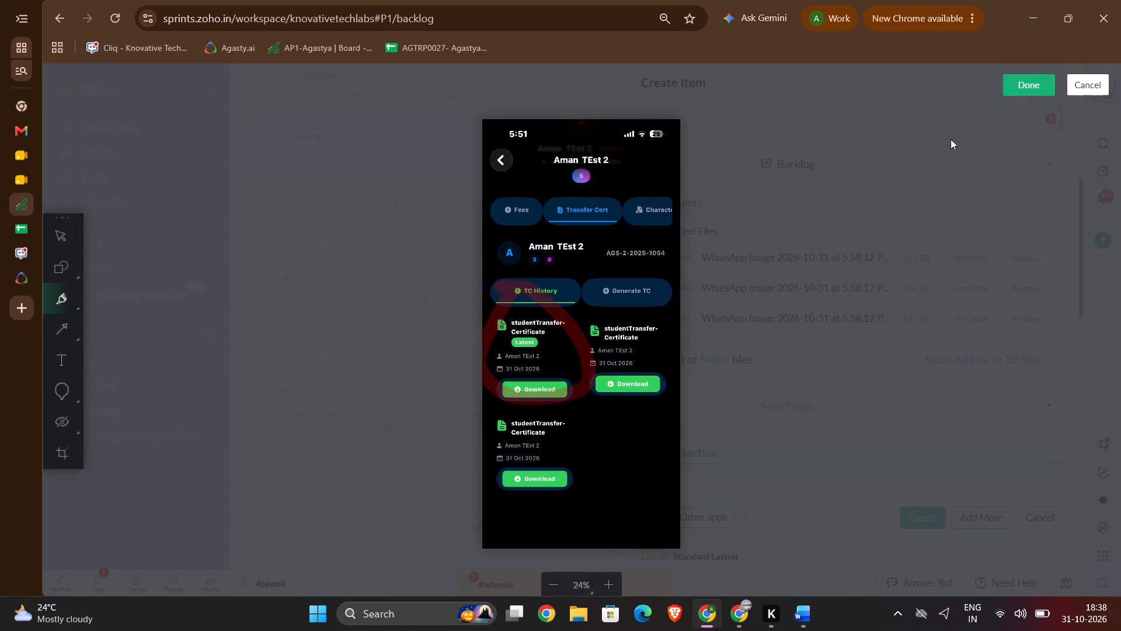
left_click(1014, 84)
Correct "attach ment" to "attachment" in the date-of-birth note of the description.
scroll(720, 293, "up", 1)
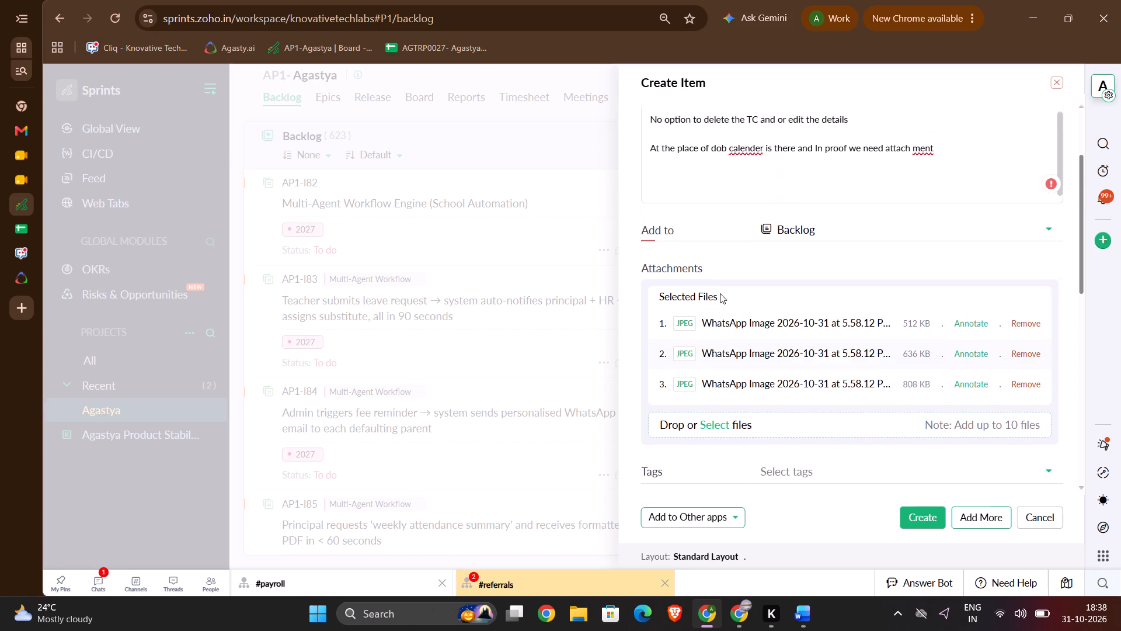
scroll(720, 293, "up", 1)
scroll(719, 204, "up", 1)
scroll(828, 242, "down", 1)
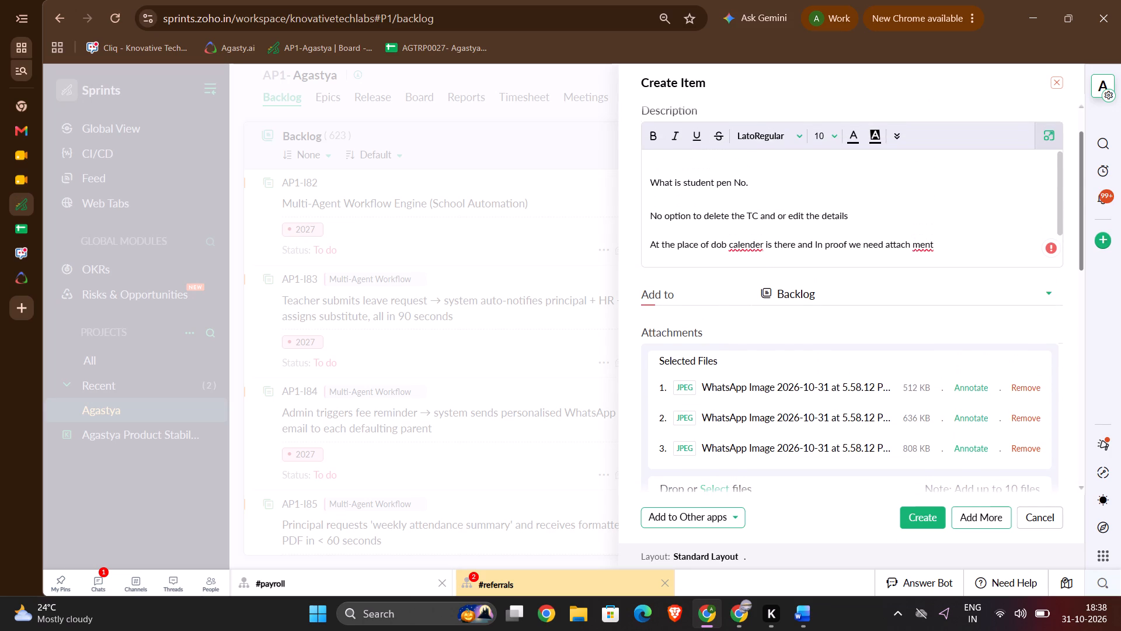
scroll(828, 242, "down", 1)
left_click(913, 237)
key("BackSpace")
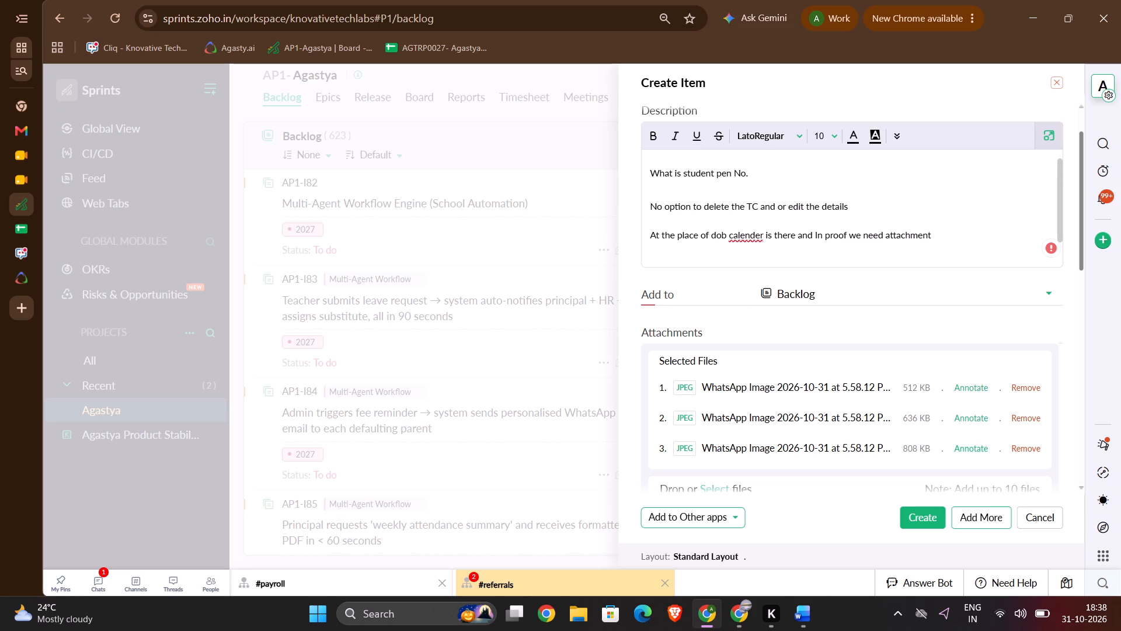
Insert "we have" before "calender" in the date-of-birth note.
left_click(730, 235)
left_click(730, 235)
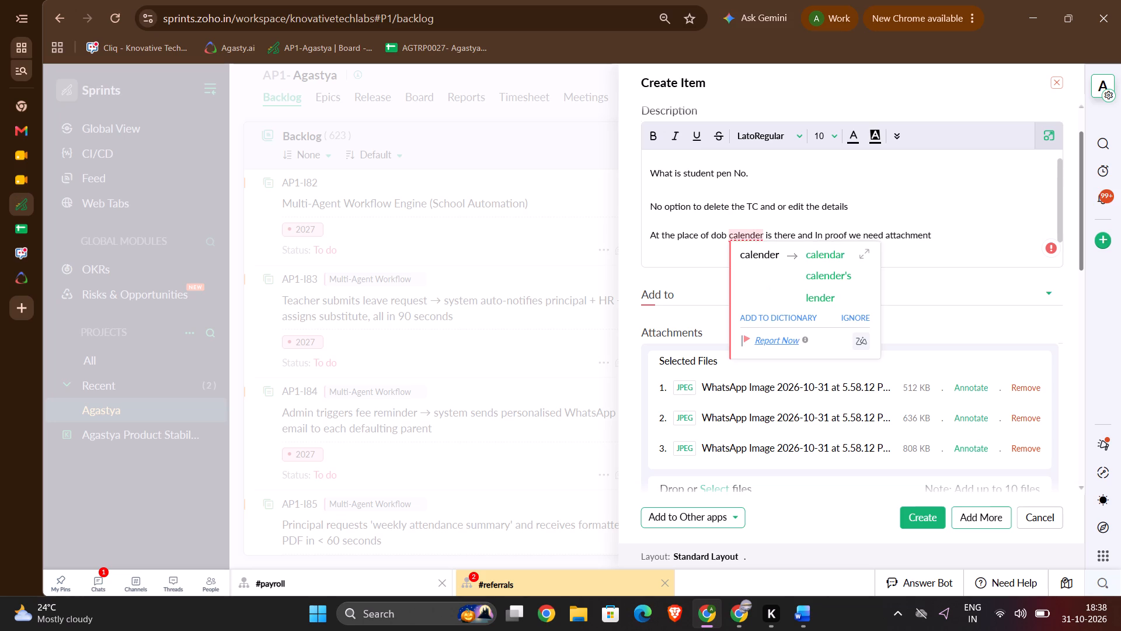
left_click(730, 235)
type("ewr")
key("BackSpace")
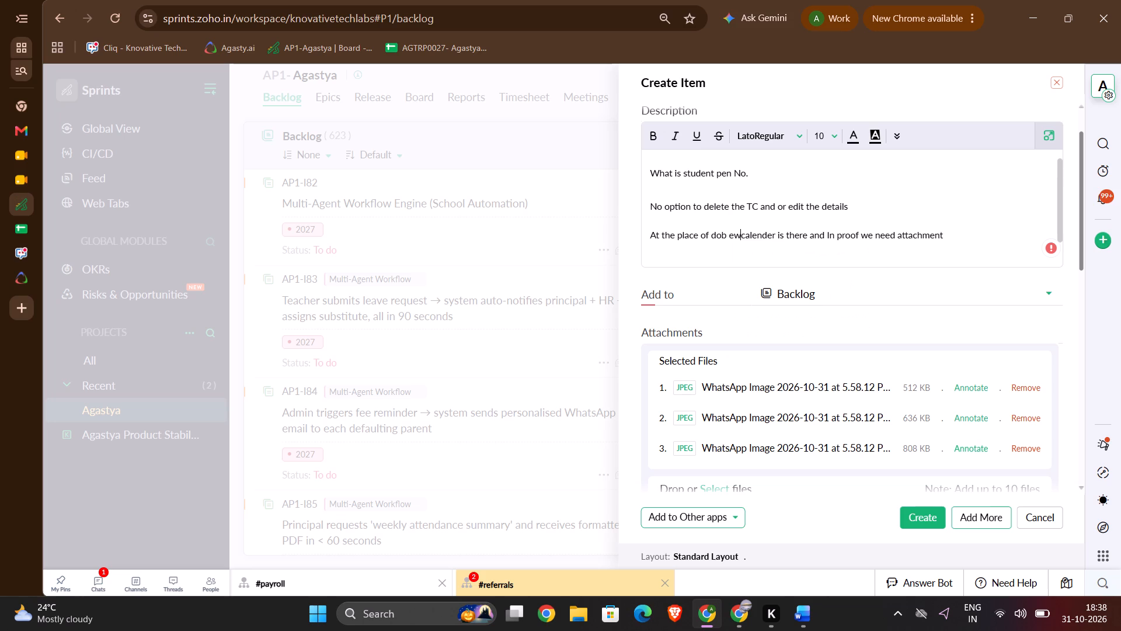
key("BackSpace")
key("BackSpace")
type("we have")
key("space")
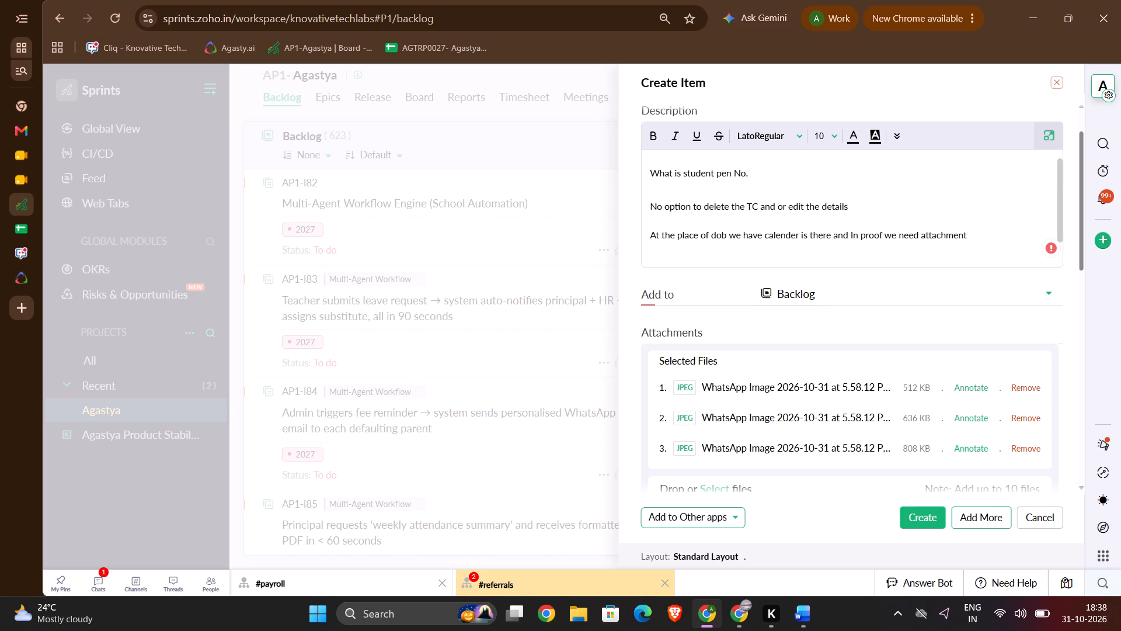
Insert "Dob" before "proof" in the date-of-birth note.
left_click(847, 235)
left_click(858, 236)
key("space")
type("Dof")
left_click(994, 233)
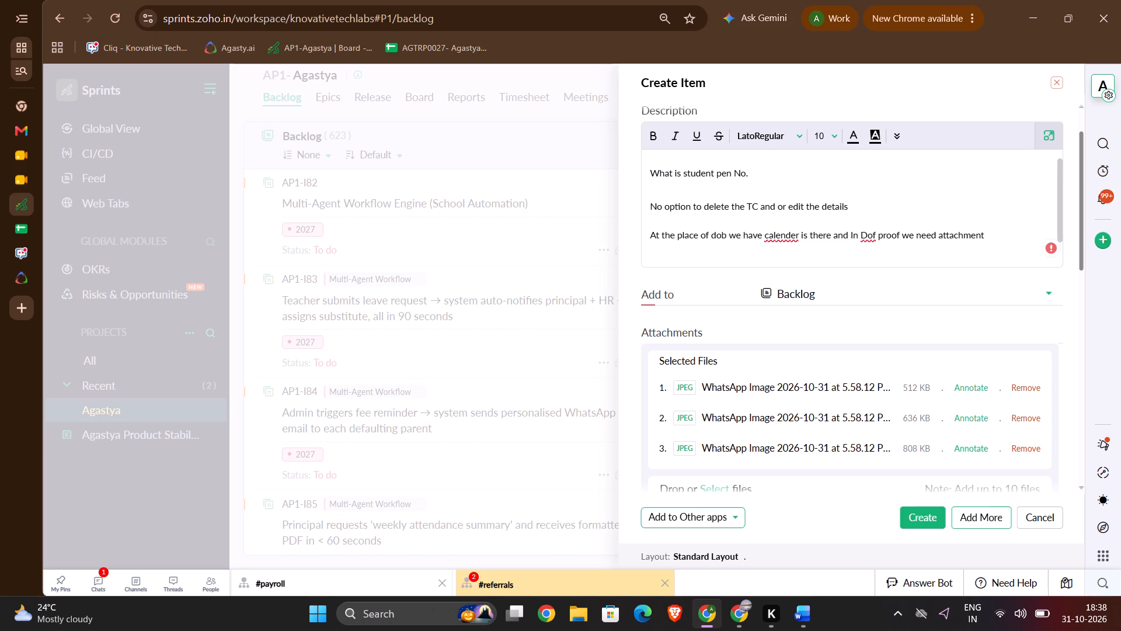
left_click(877, 236)
key("BackSpace")
key("BackSpace")
type("b")
key("space")
Append "option" to the end of the date-of-birth note.
left_click(997, 232)
key("space")
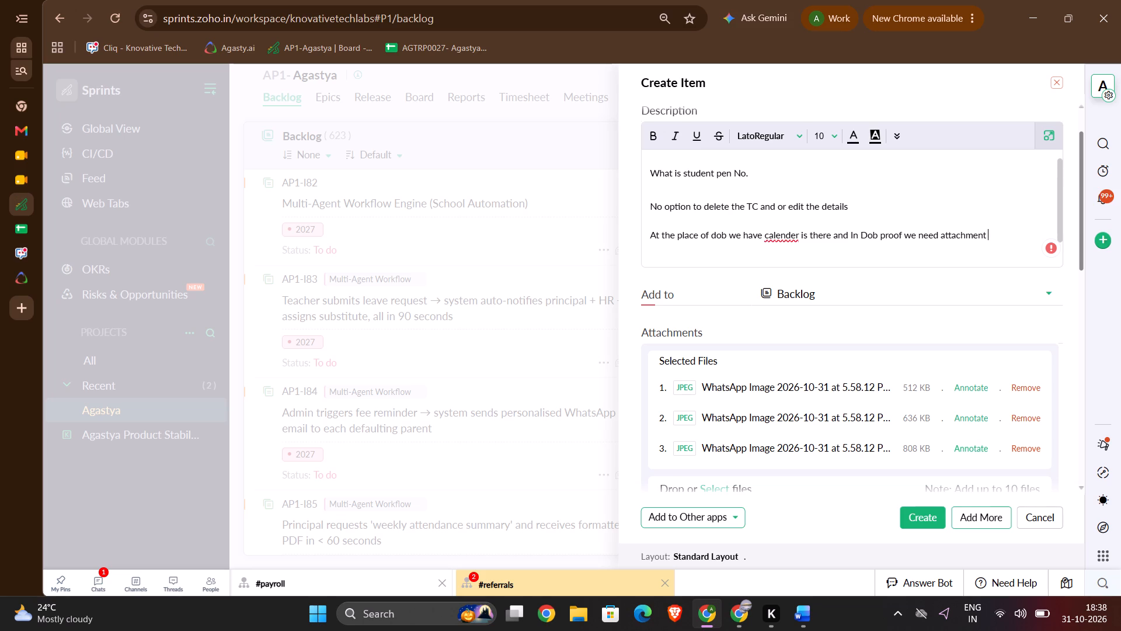
type("option")
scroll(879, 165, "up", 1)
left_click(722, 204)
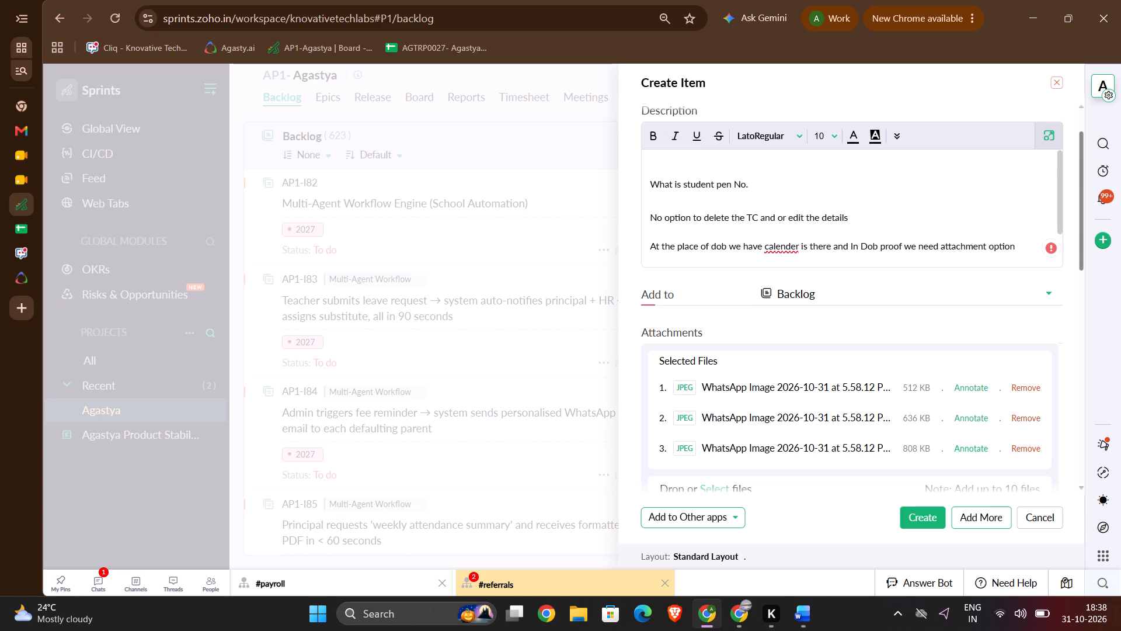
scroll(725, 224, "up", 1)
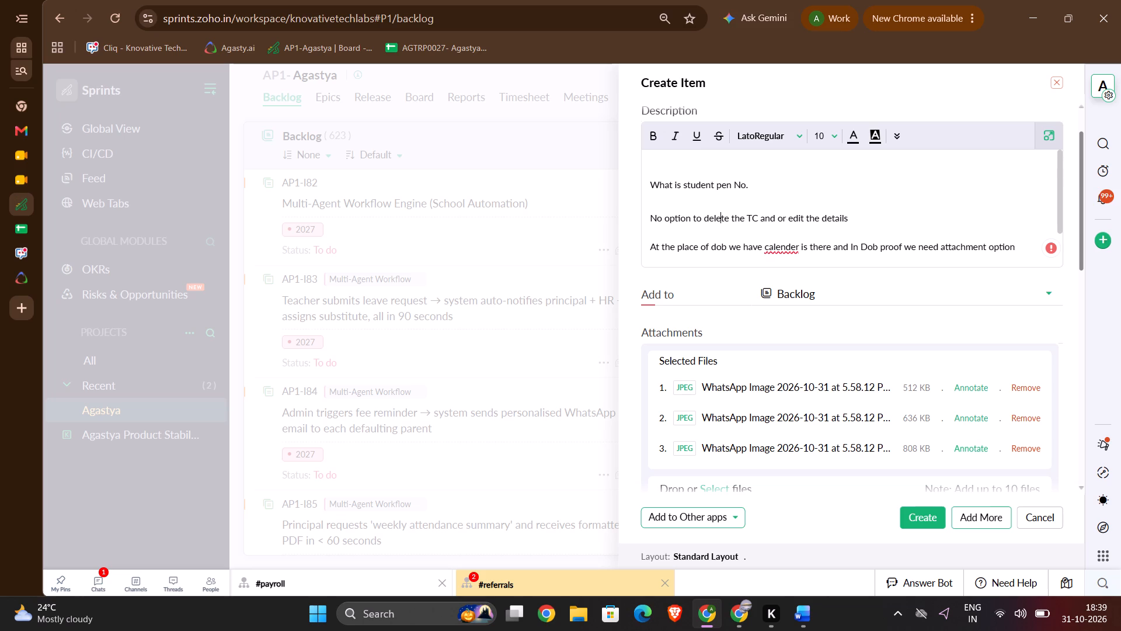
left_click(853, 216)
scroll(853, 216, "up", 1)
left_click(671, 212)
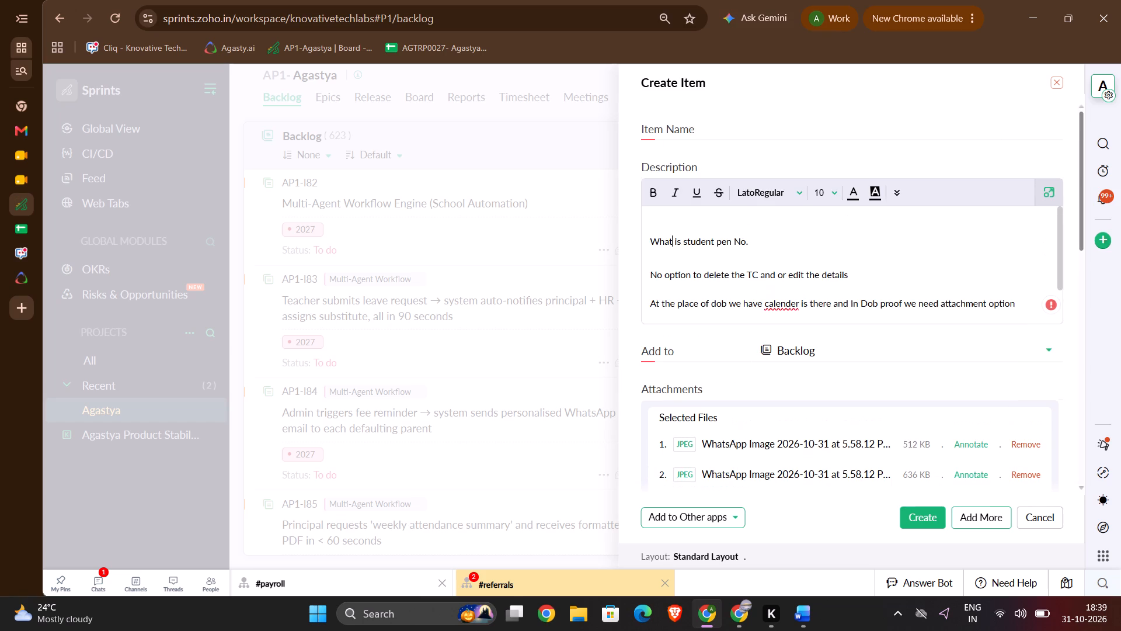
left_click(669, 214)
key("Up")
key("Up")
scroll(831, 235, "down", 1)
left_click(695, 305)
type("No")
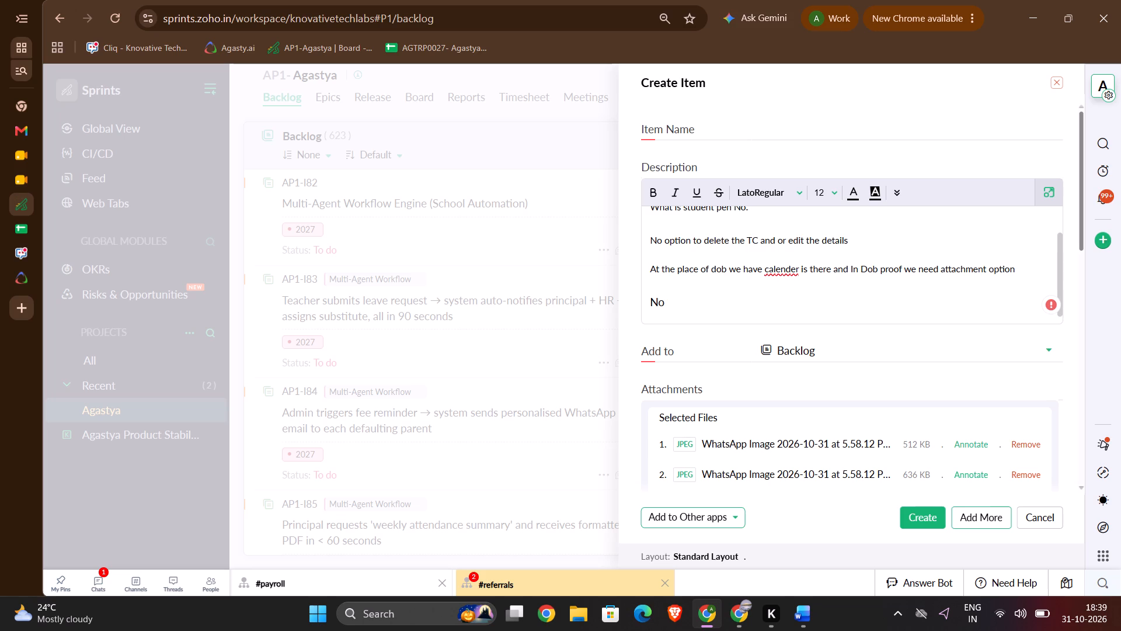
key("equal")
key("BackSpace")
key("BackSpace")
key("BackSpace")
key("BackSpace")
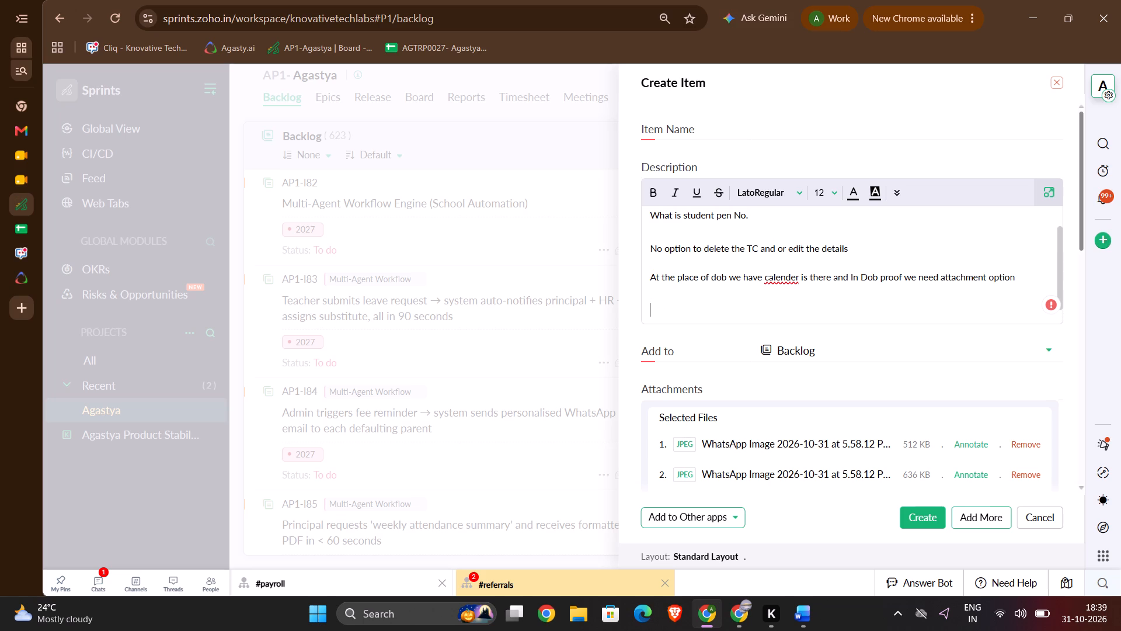
Add a blank line above the student pen number note and go to the description's first line.
scroll(695, 305, "up", 1)
left_click(651, 245)
key("Return")
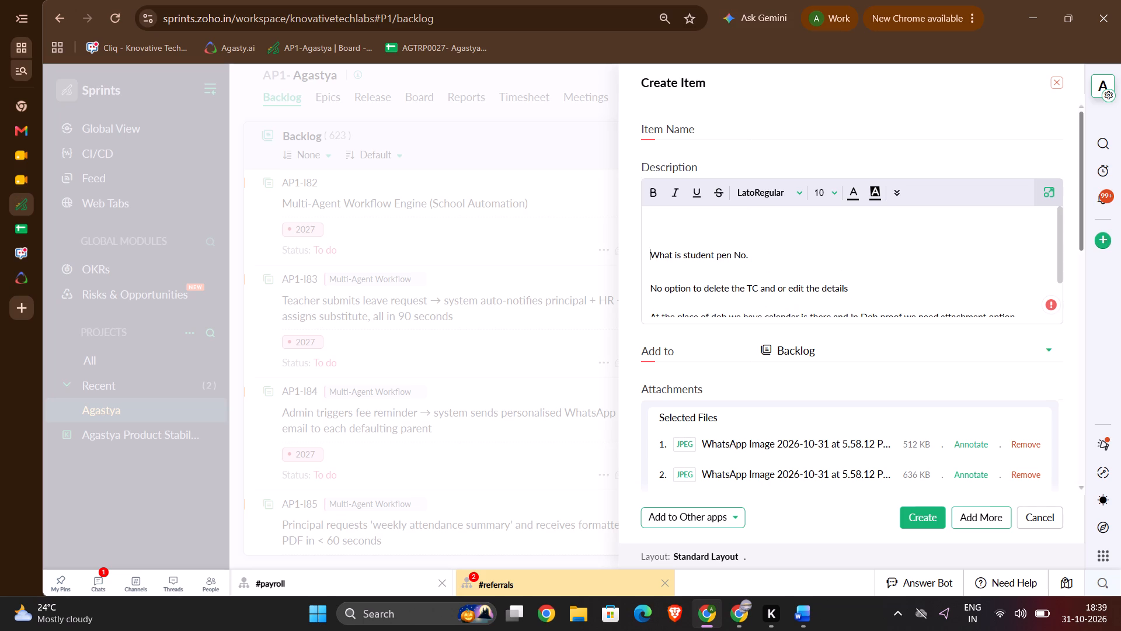
key("Up")
key("Down")
key("Right")
key("Down")
key("Left")
key("Up")
key("Up")
Start a navigation path on the description's first line with "Admin -> Manage student ->".
type("Admin -> Manage studeny")
key("space")
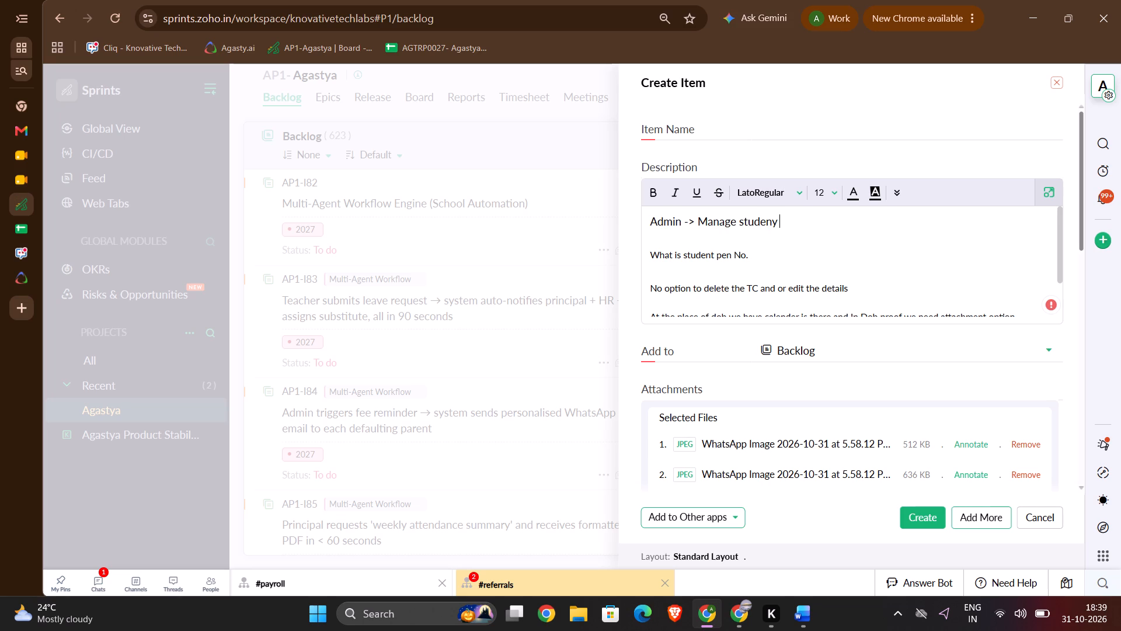
key("BackSpace")
key("BackSpace")
key("t")
key("BackSpace")
key("y")
key("BackSpace")
type("t ->")
key("space")
Extend the navigation path in the description with "Three dots ->".
key("t")
key("BackSpace")
type("Three dots")
key("space")
type("-> Manage")
key("space")
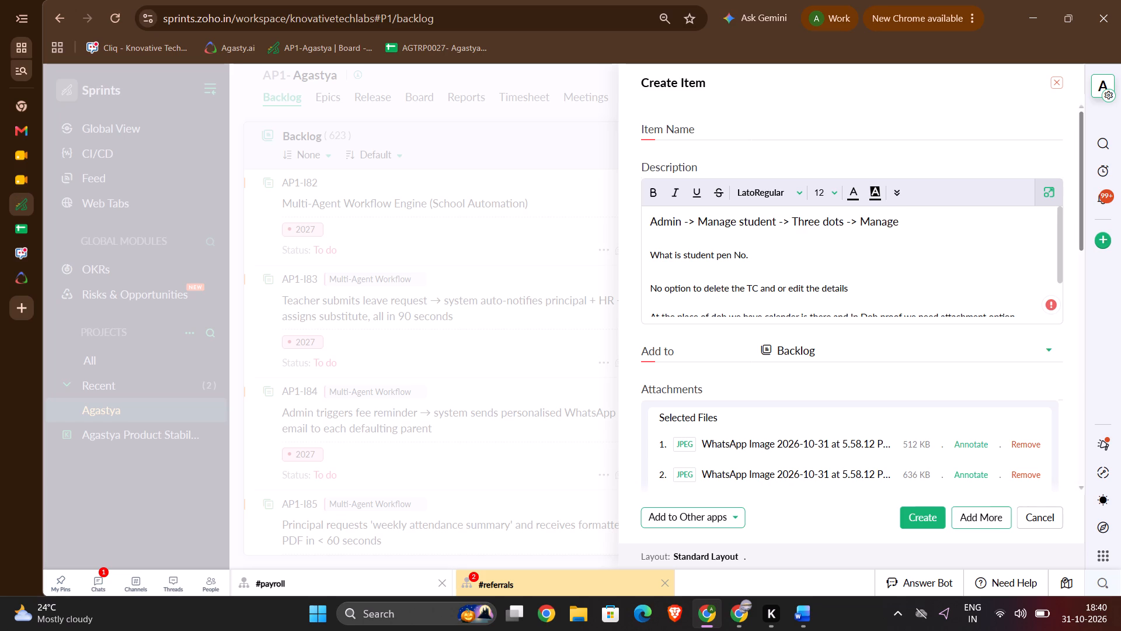
key("BackSpace")
key("BackSpace")
key("BackSpace")
key("BackSpace")
key("BackSpace")
key("BackSpace")
key("BackSpace")
Continue the navigation path in the description with "student info ->".
type("student info -> Manag")
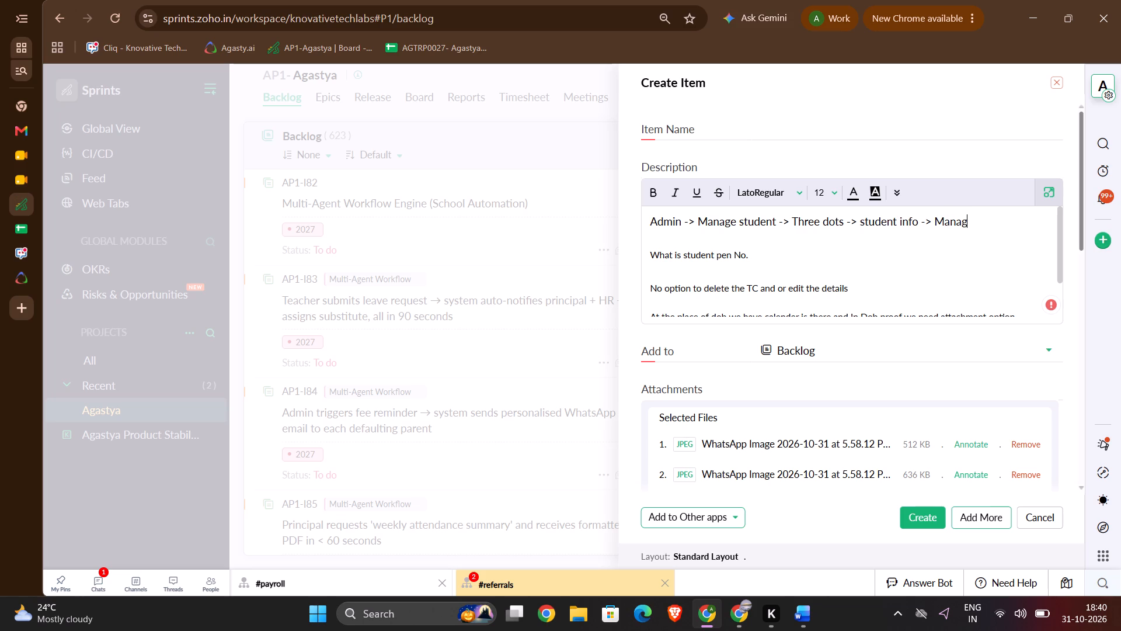
key("space")
key("BackSpace")
key("BackSpace")
key("BackSpace")
key("BackSpace")
key("BackSpace")
key("BackSpace")
key("BackSpace")
Extend the navigation path in the description with "withdrawn students ->".
key("space")
type("withdrawn students ->")
key("space")
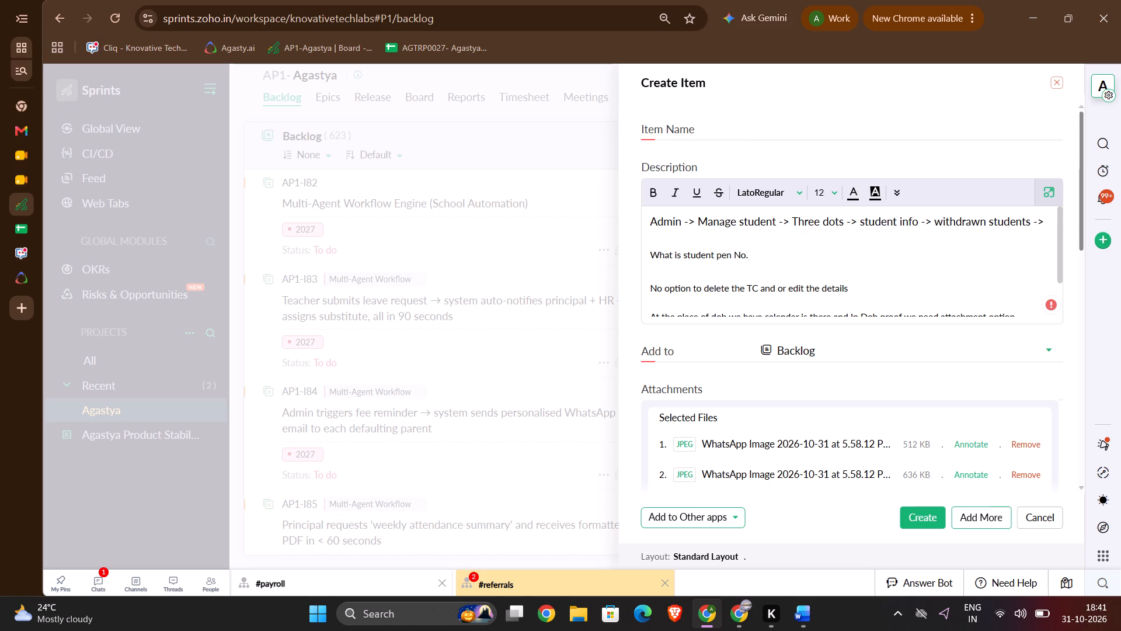
End the navigation path in the description with "Select student to see their TC".
scroll(769, 227, "down", 1)
scroll(774, 256, "up", 2)
type("Se")
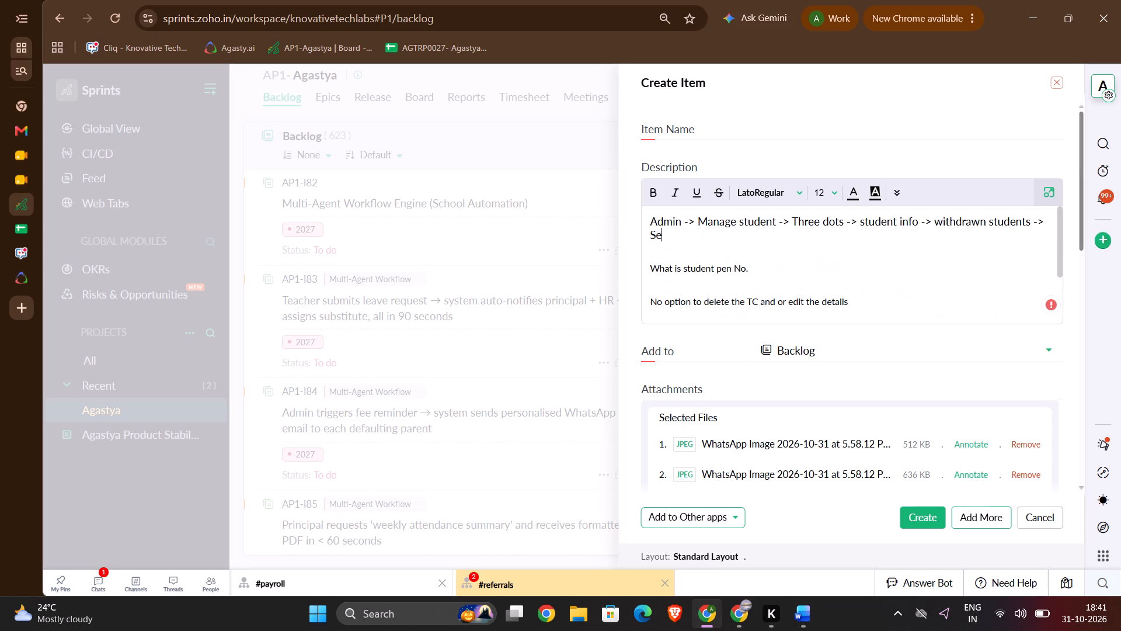
key("BackSpace")
type("elect")
key("space")
type("student")
key("space")
type("to see their TC")
Replace the abbreviation "TC" at the end of the navigation path with "Transfer certificate".
scroll(951, 280, "down", 1)
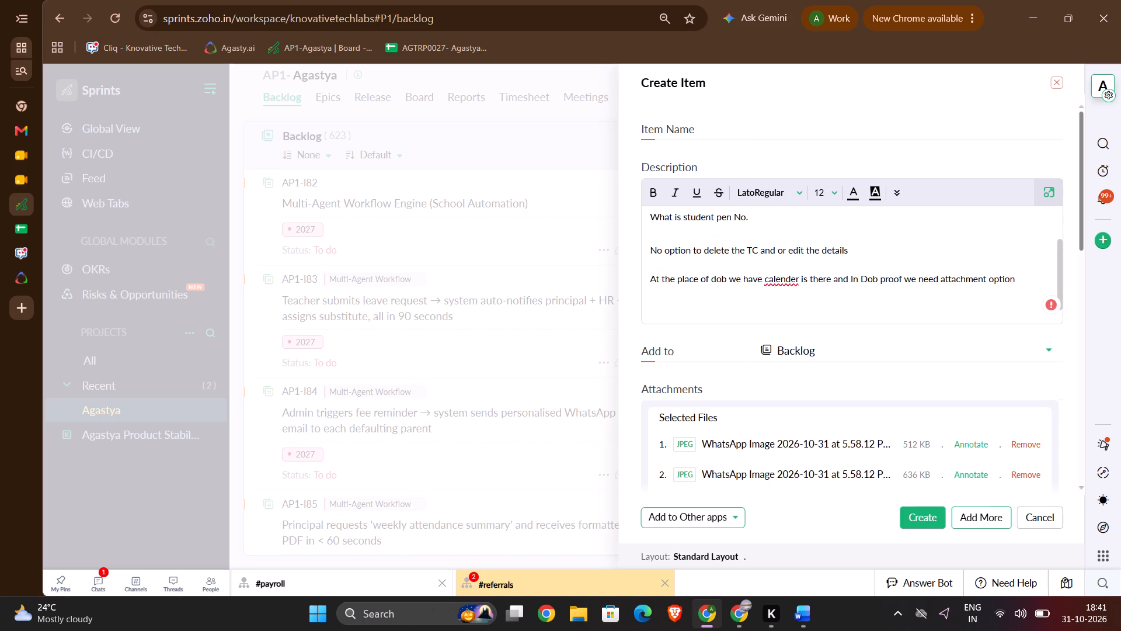
scroll(951, 280, "down", 1)
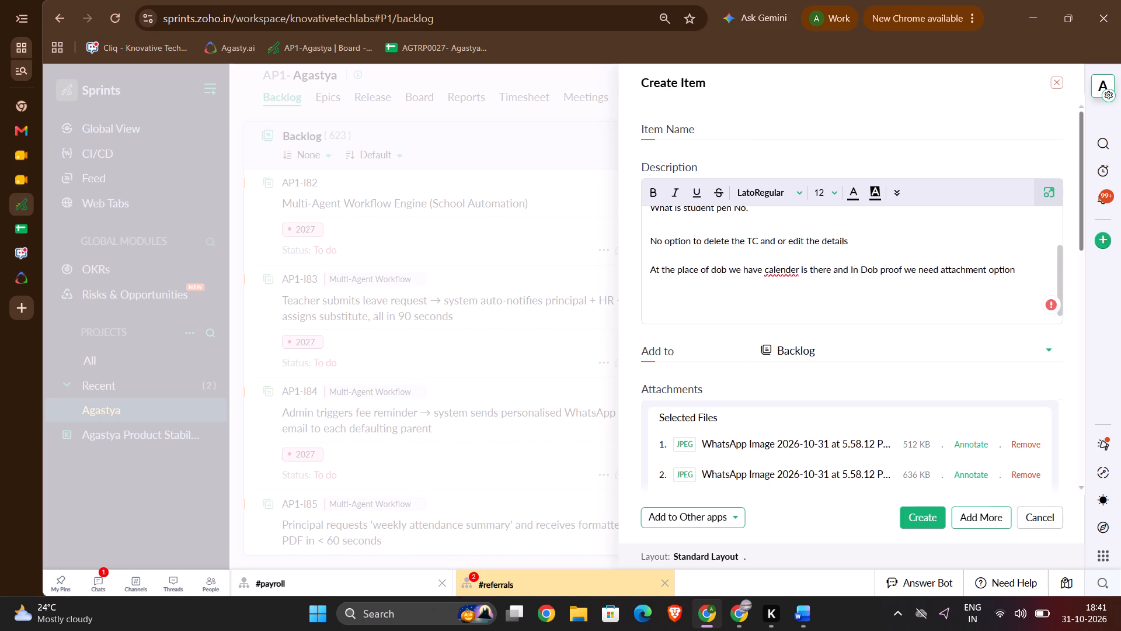
scroll(757, 247, "up", 1)
key("BackSpace")
type("rnas")
key("BackSpace")
key("BackSpace")
key("BackSpace")
type("ansfer certi")
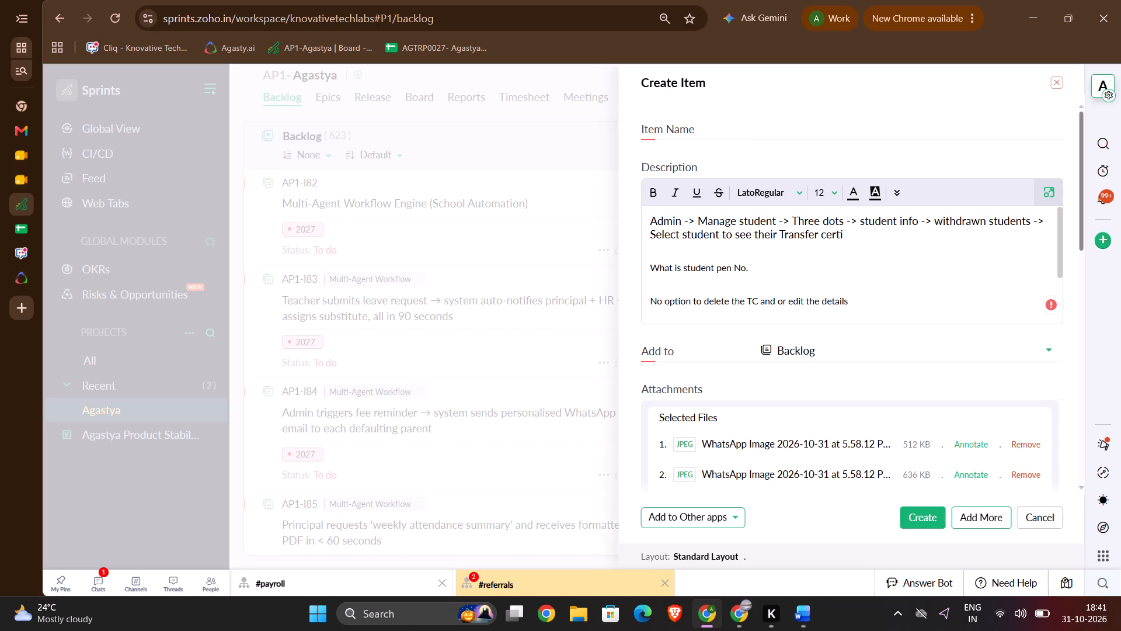
type("ficate")
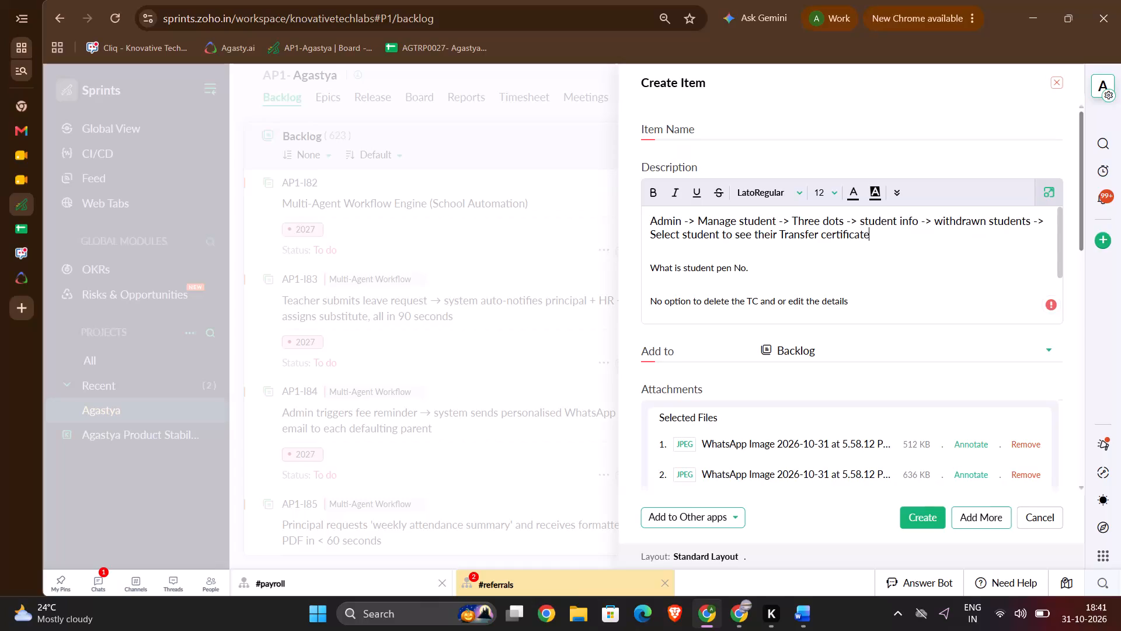
Set all the notes below the navigation path to font size 12.
left_click(650, 256)
left_click_drag(650, 256, 694, 397)
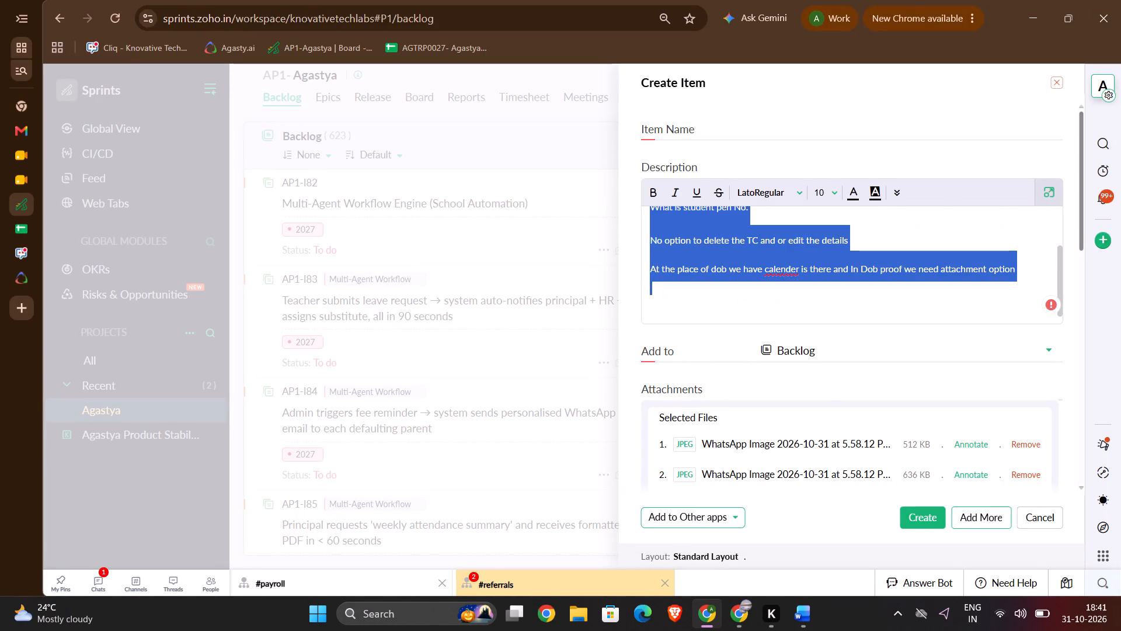
left_click(832, 186)
left_click(822, 261)
left_click(720, 268)
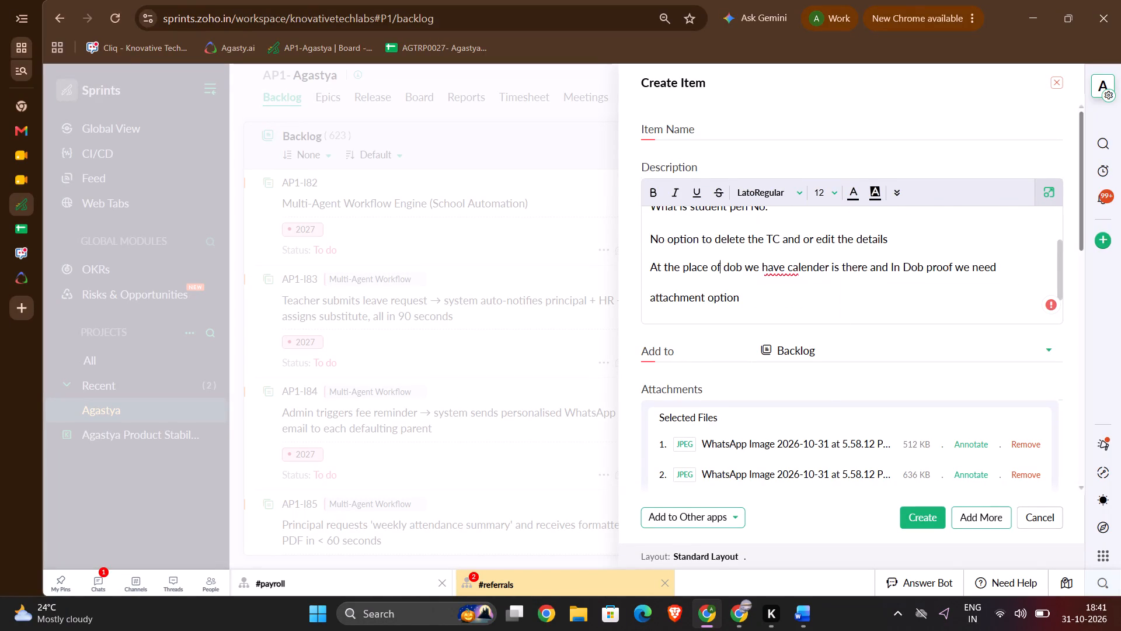
Review the description from the navigation path down to the date-of-birth proof attachment note.
scroll(720, 268, "up", 2)
scroll(720, 268, "down", 1)
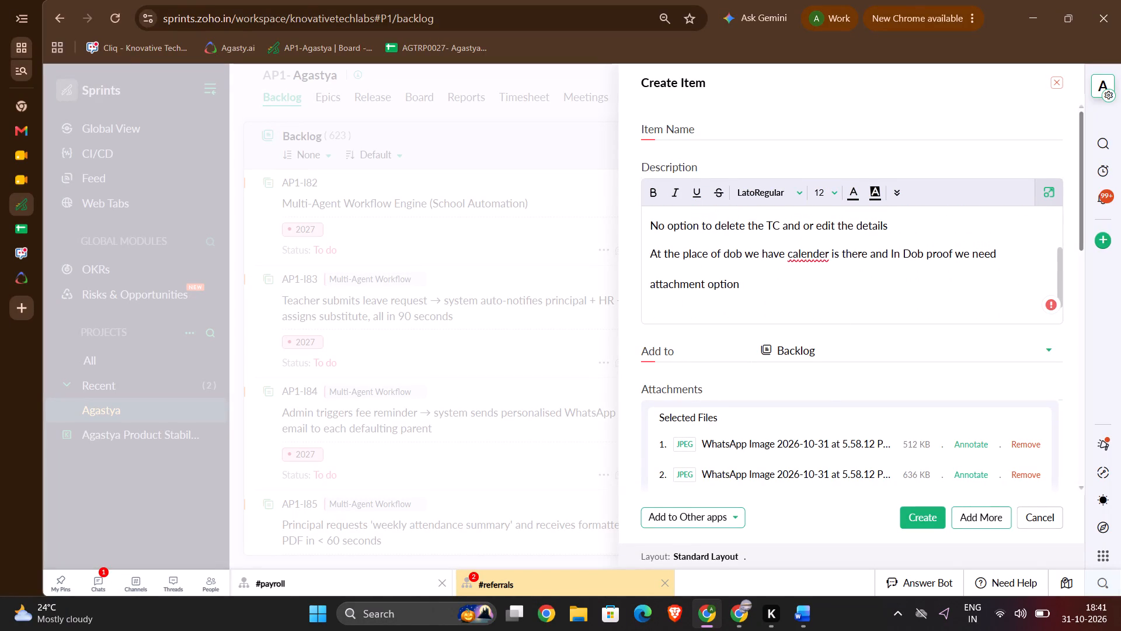
scroll(720, 268, "down", 1)
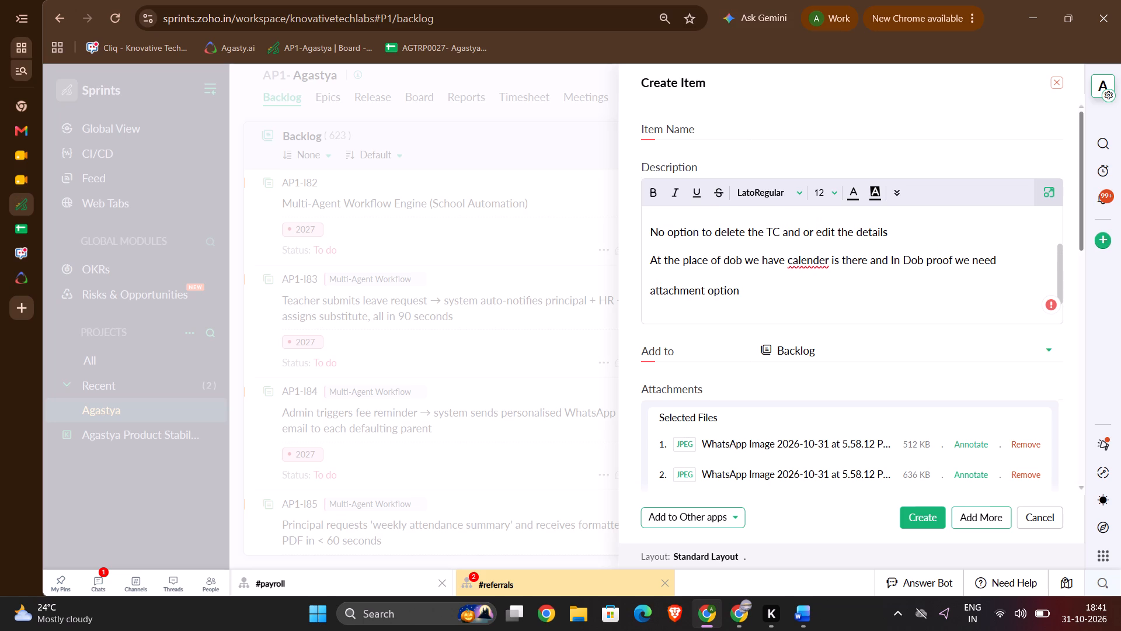
left_click_drag(1009, 262, 957, 259)
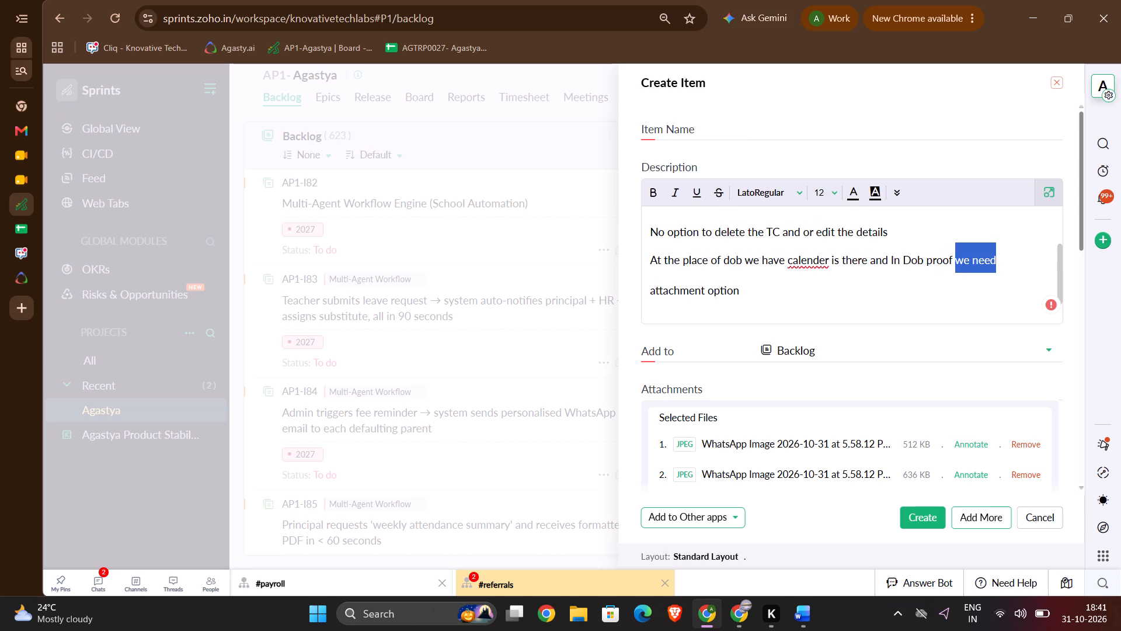
left_click(653, 287)
left_click(653, 271)
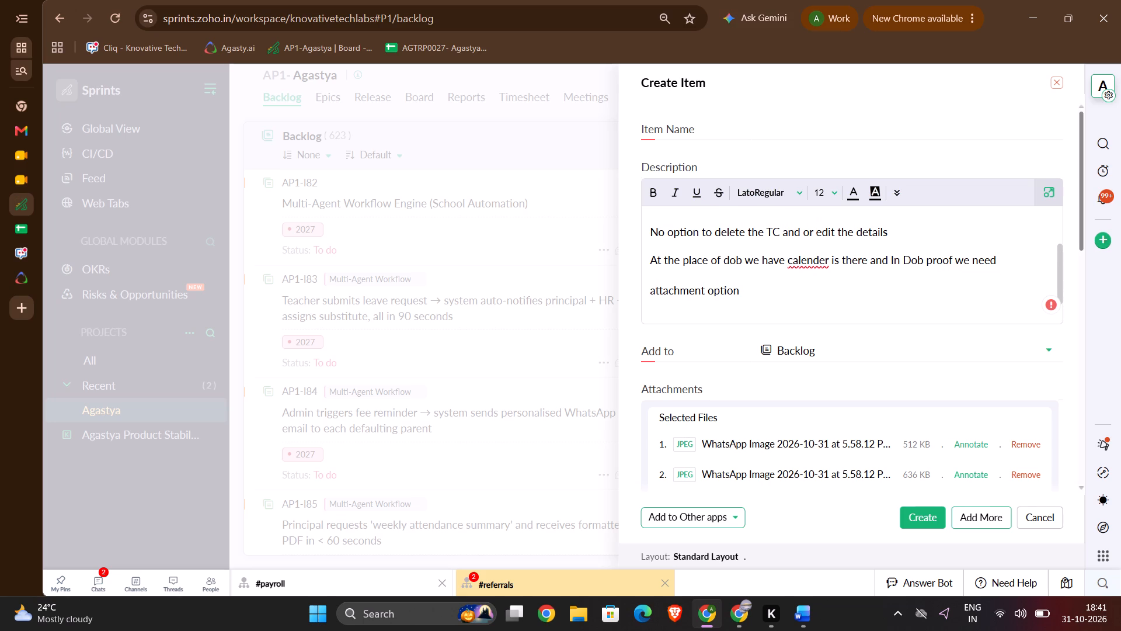
scroll(791, 287, "down", 1)
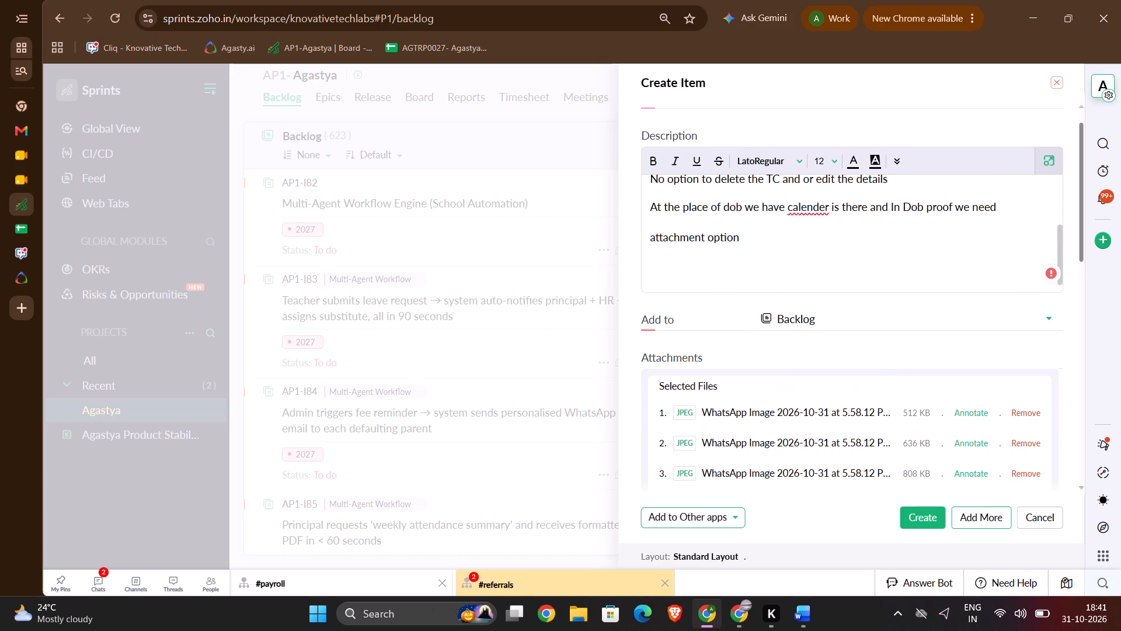
scroll(721, 200, "up", 1)
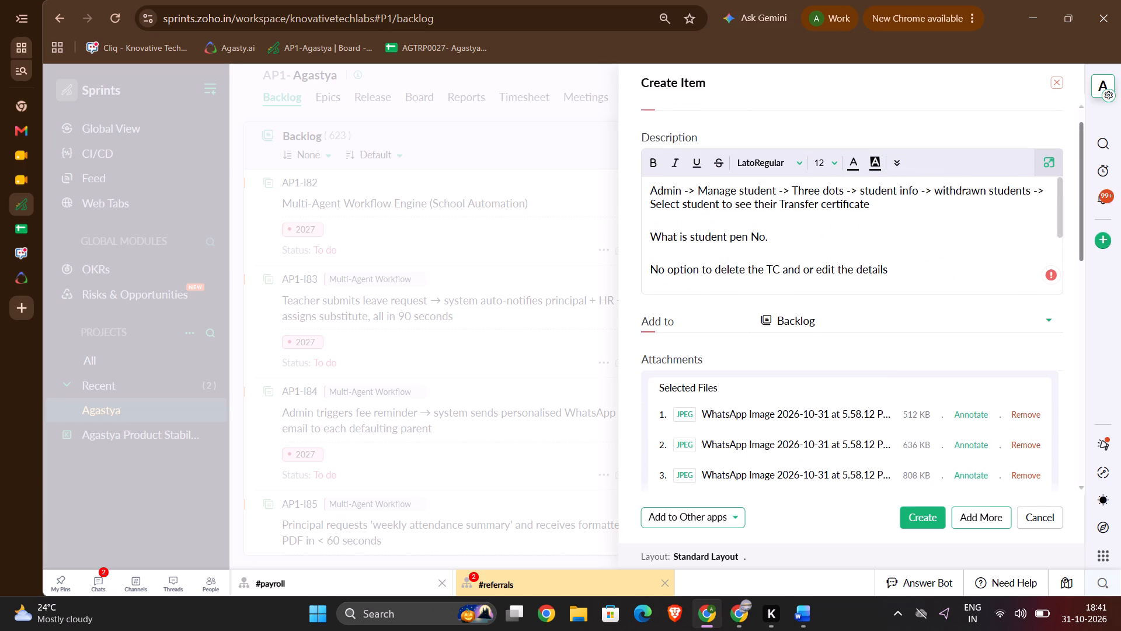
scroll(721, 200, "up", 1)
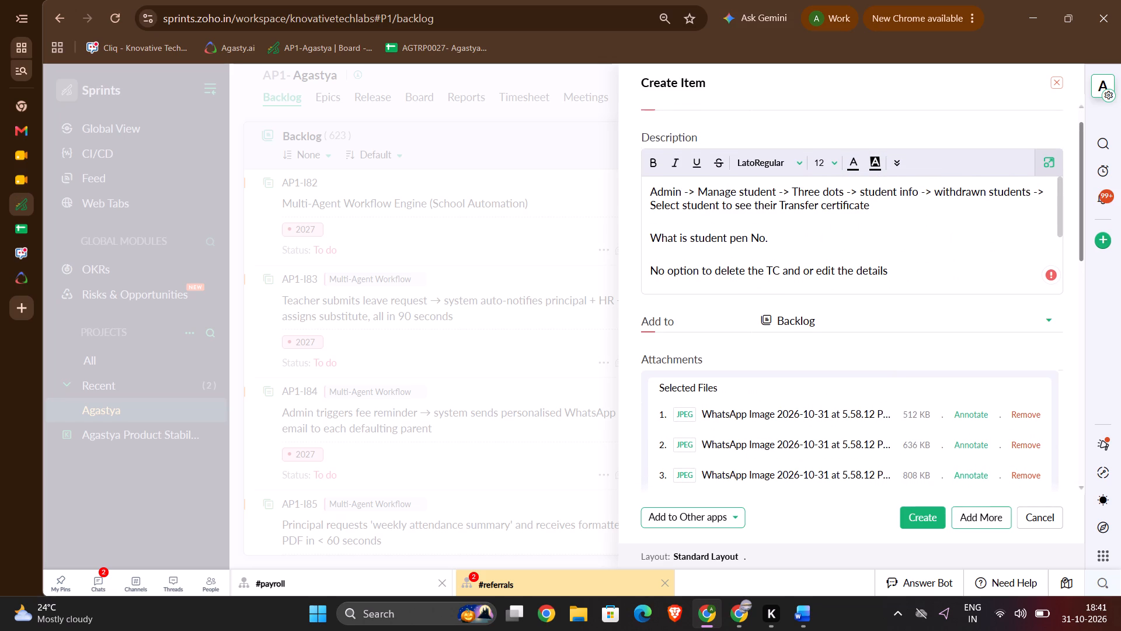
Append "please explain the name" to the student pen number note in the description.
left_click(782, 241)
key("space")
type("please")
key("space")
type("ex")
key("BackSpace")
key("BackSpace")
type("ex")
type("plain rhe")
key("BackSpace")
key("BackSpace")
key("BackSpace")
type("the name")
key("BackSpace")
key("BackSpace")
key("BackSpace")
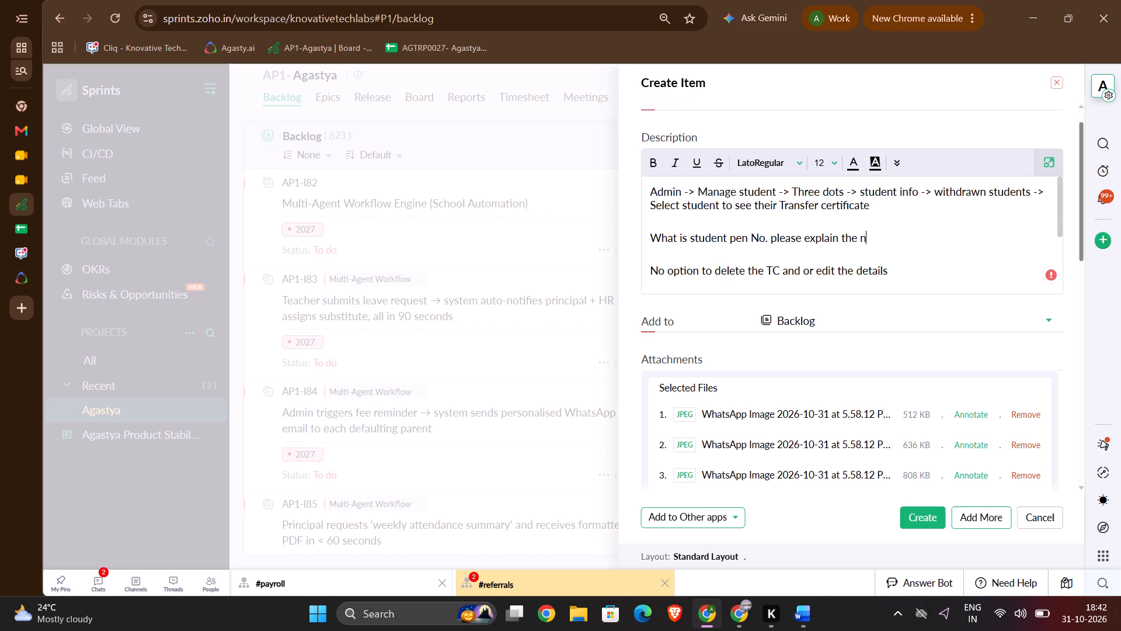
type("ame")
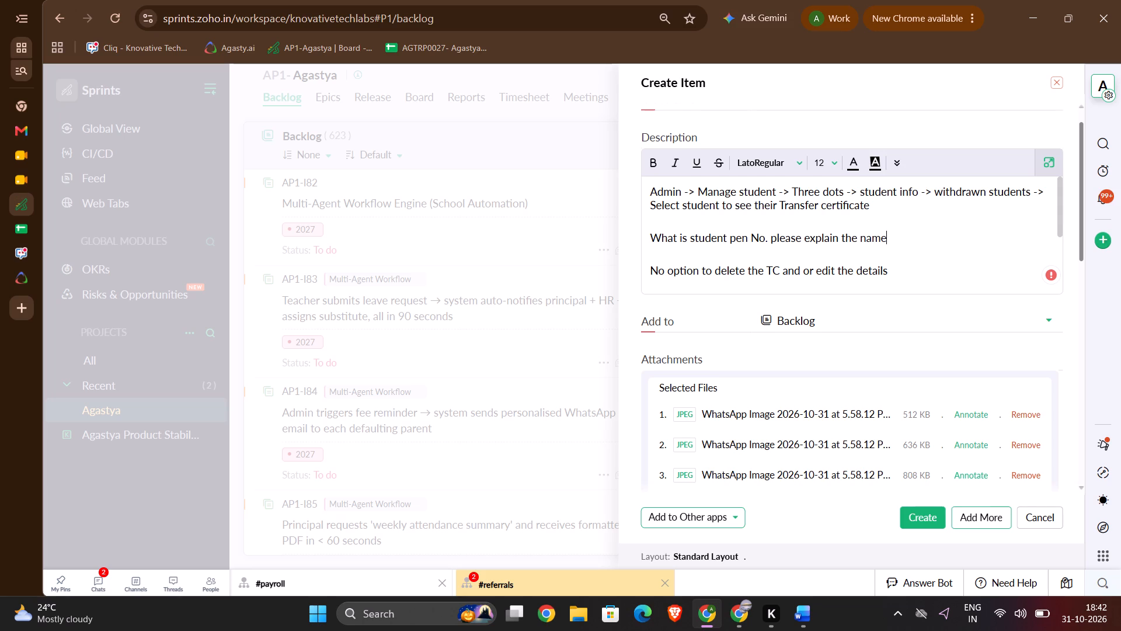
Enter "Admin" as the start of the item name.
scroll(740, 242, "up", 1)
left_click(717, 130)
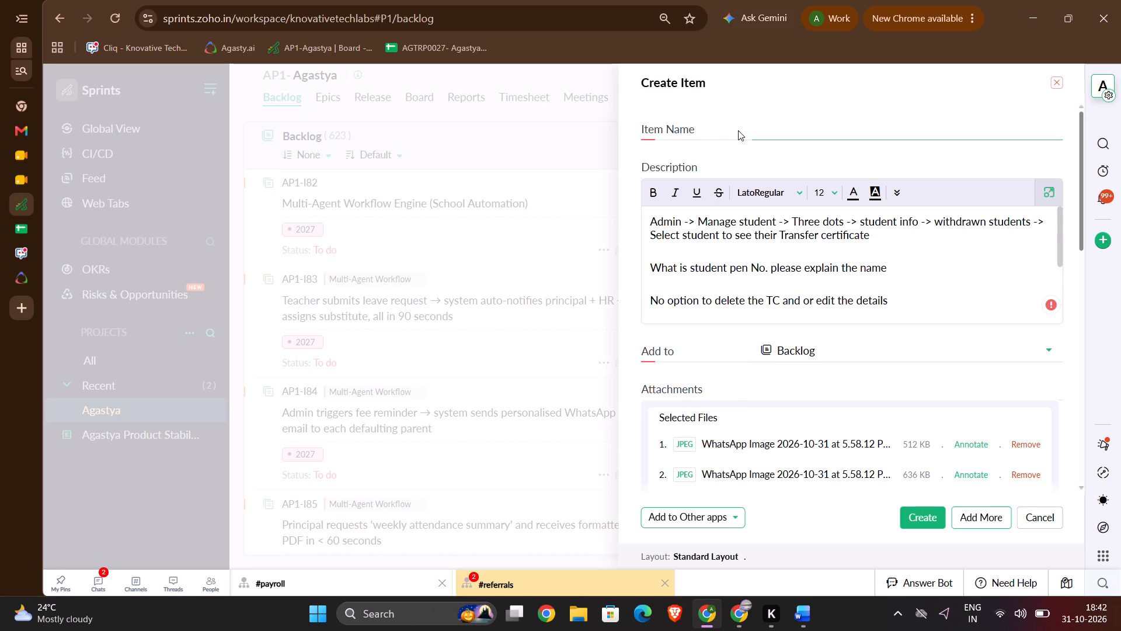
type("Admin")
key("space")
Insert the prefix "IOS - " before "Admin" in the item name.
key("Left")
key("Left")
key("Left")
key("Left")
key("Left")
key("Left")
key("Left")
key("Left")
key("Left")
key("Left")
key("Left")
key("Left")
key("Left")
key("Left")
type("IOS -")
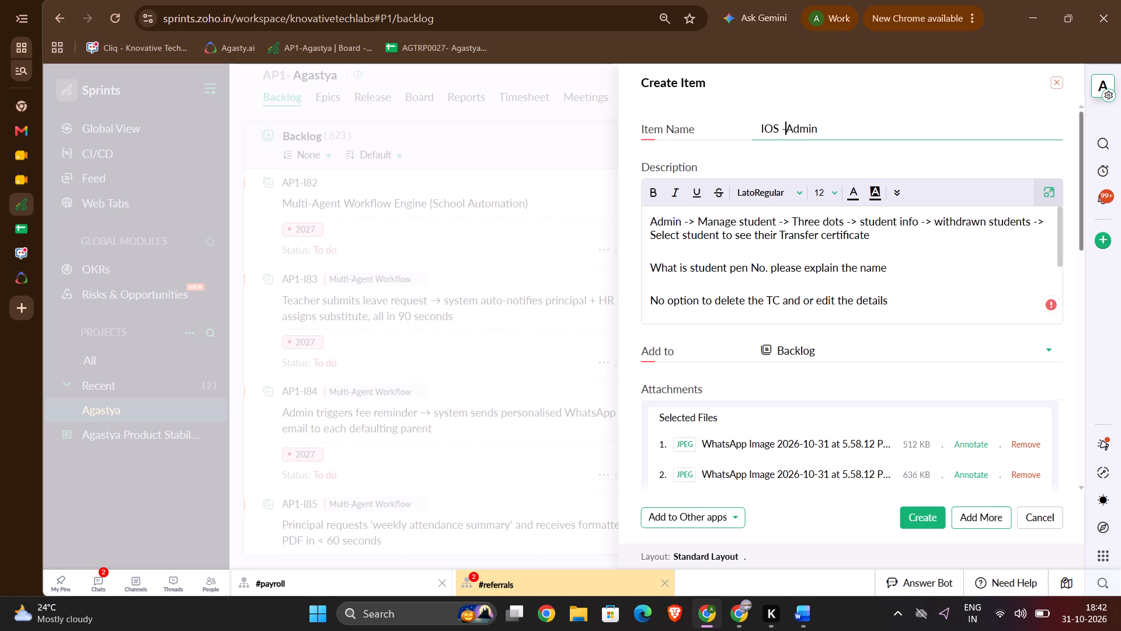
key("space")
Extend the item name after "Admin" with "-> Manage student -> Withdro".
key("Right")
key("Right")
key("Right")
key("Right")
key("Right")
key("Right")
key("Right")
key("Right")
key("Right")
key("Right")
key("Right")
type("-.")
key("BackSpace")
type("> Manage student --")
key("BackSpace")
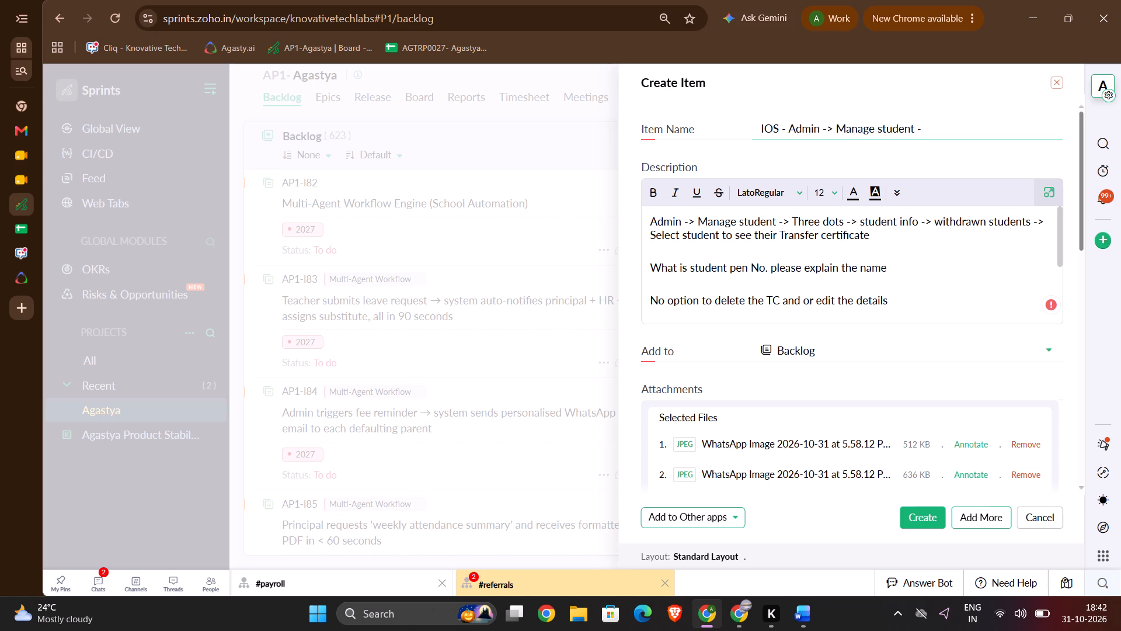
type("> Withdro")
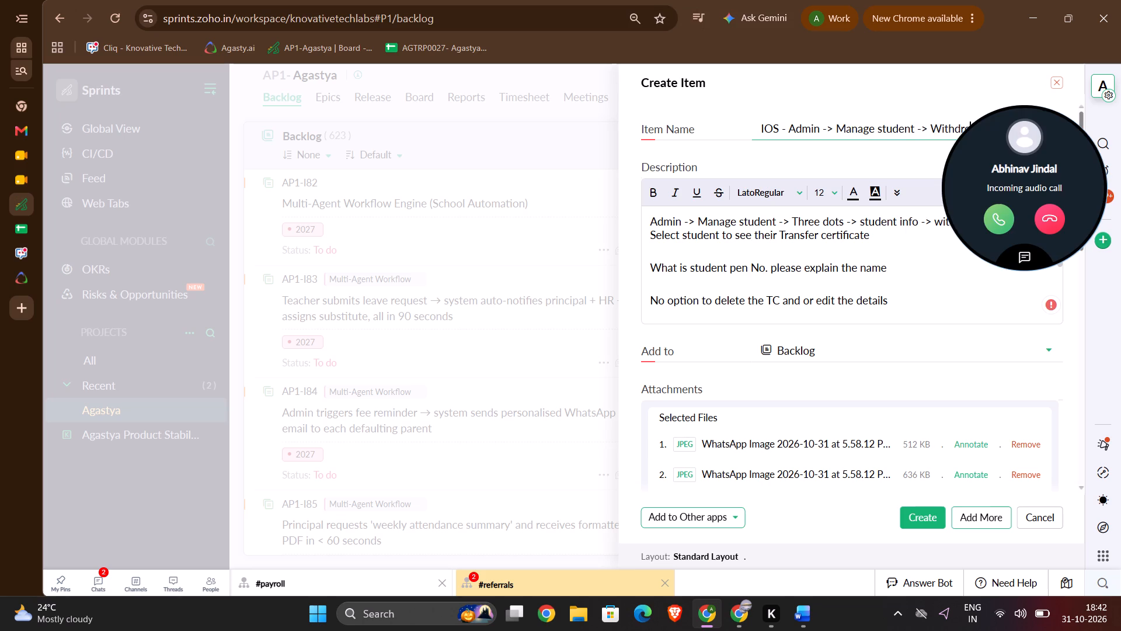
Answer the incoming audio call and move the call window away from the item name.
left_click(1002, 217)
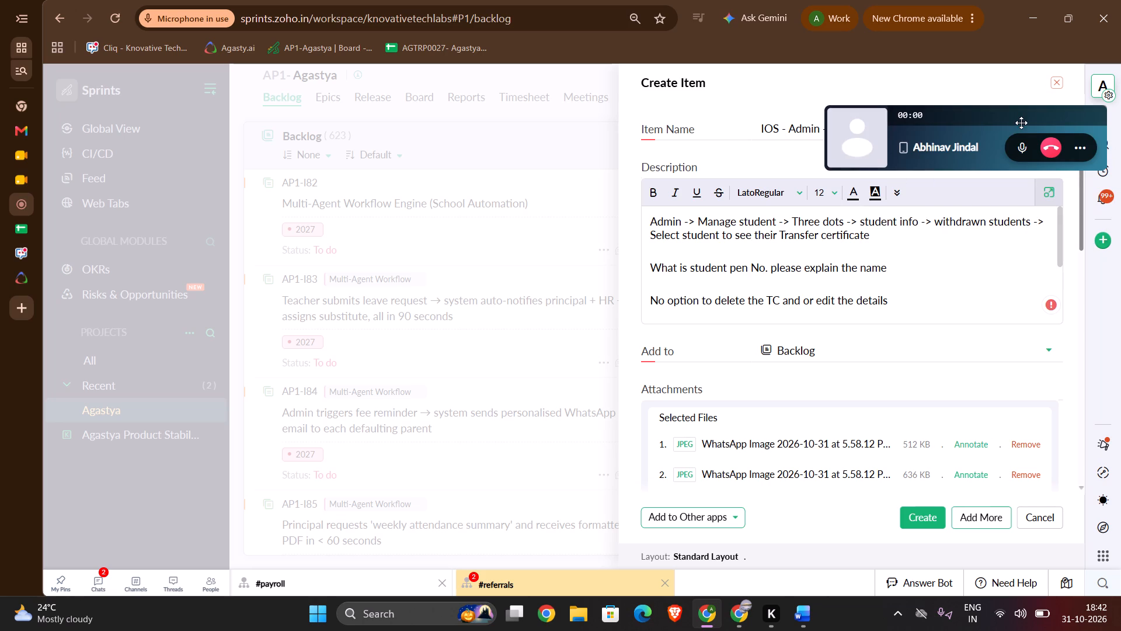
left_click_drag(1021, 123, 566, 128)
Correct and complete the end of the item name as "Withdrawn student".
left_click(973, 129)
key("BackSpace")
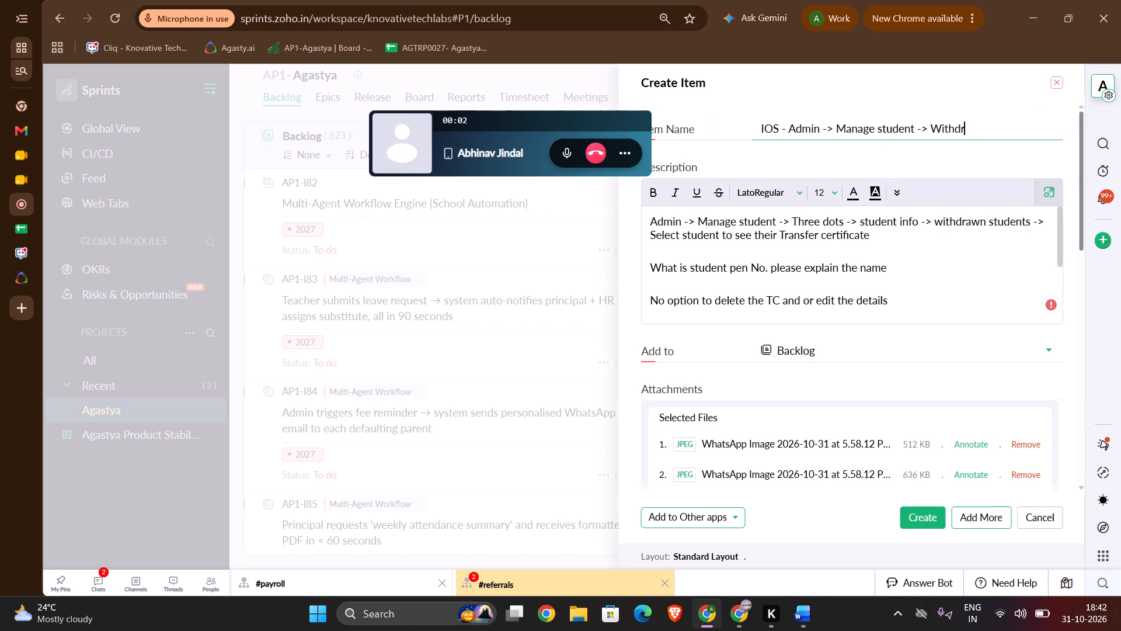
type("awn student")
Assign the item to Prateek from the list of workspace users.
scroll(901, 179, "down", 6)
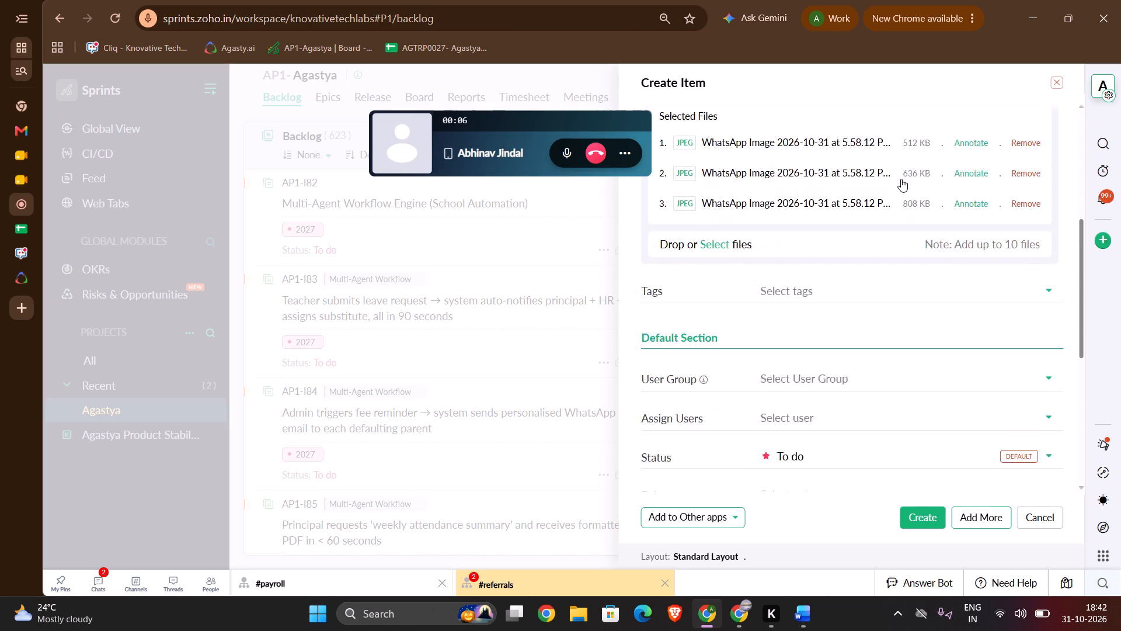
left_click(788, 354)
scroll(806, 462, "down", 2)
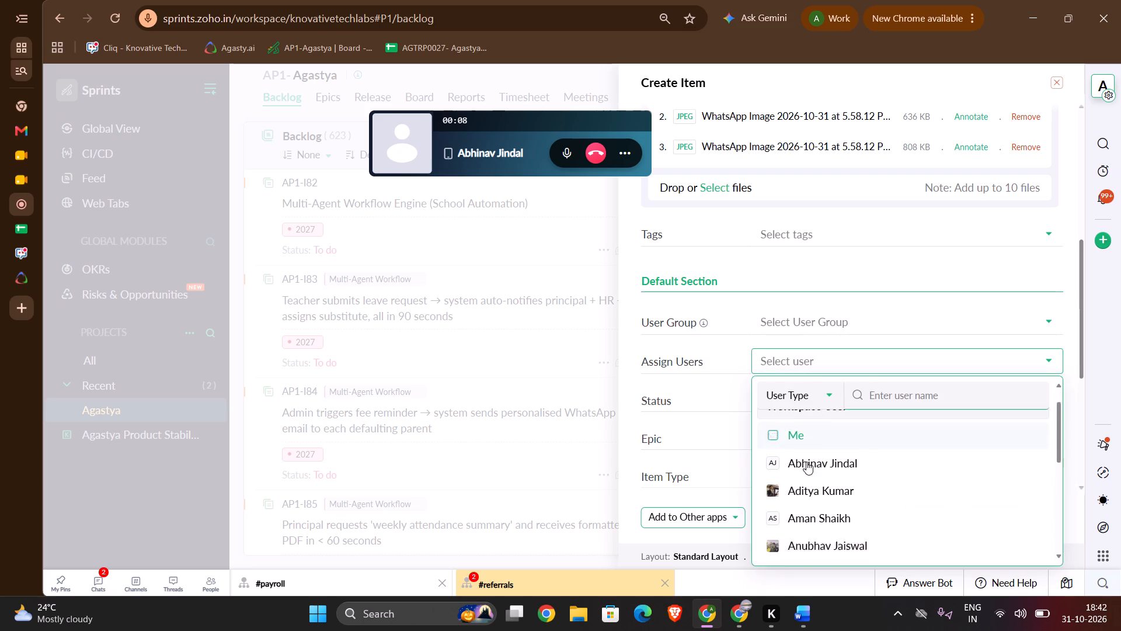
scroll(806, 462, "down", 3)
scroll(806, 483, "up", 1)
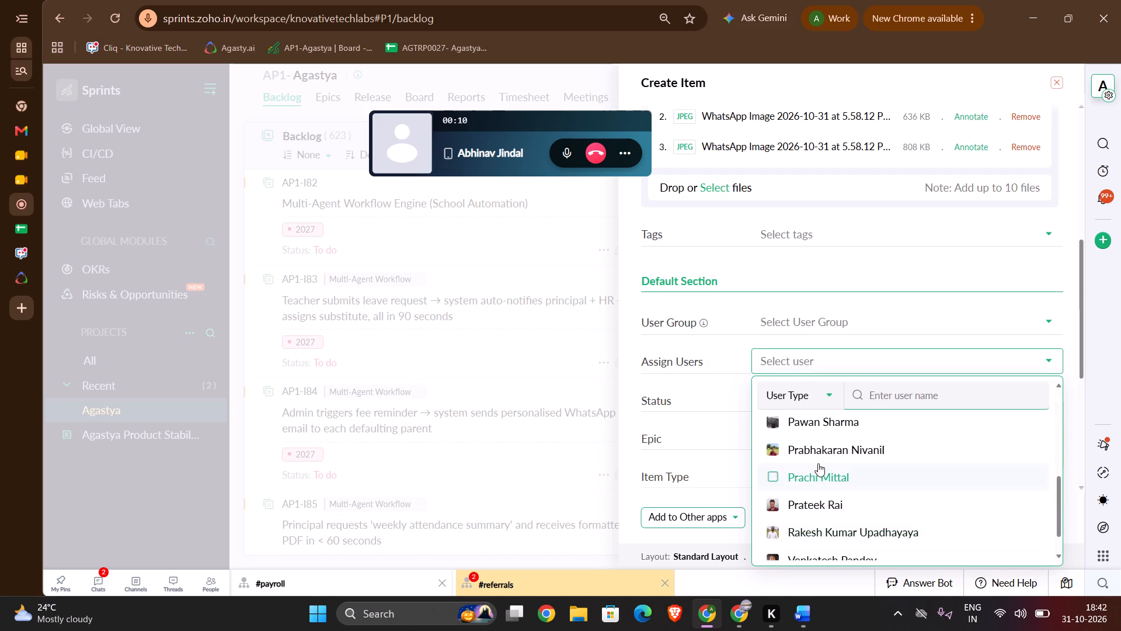
scroll(816, 482, "up", 1)
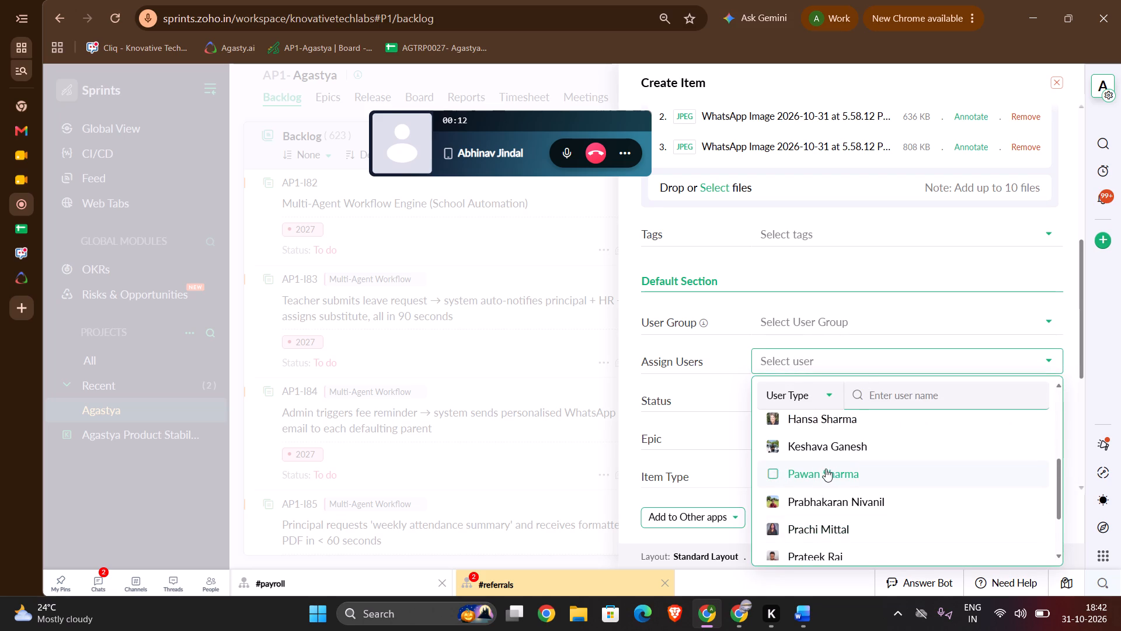
scroll(824, 463, "up", 2)
scroll(824, 463, "down", 3)
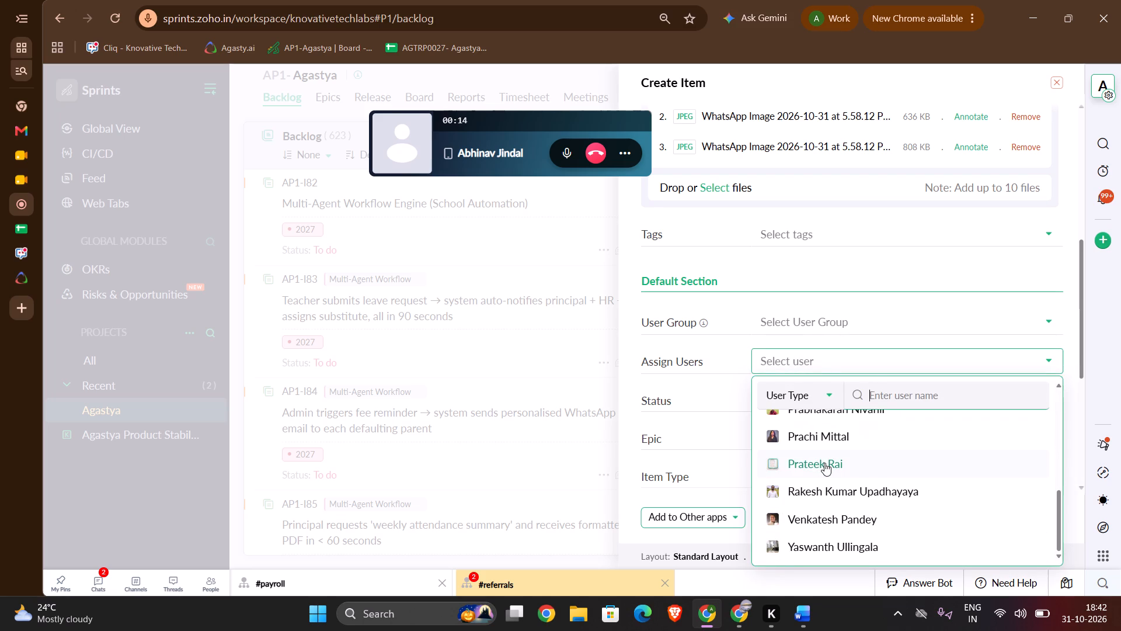
left_click(811, 460)
left_click(712, 308)
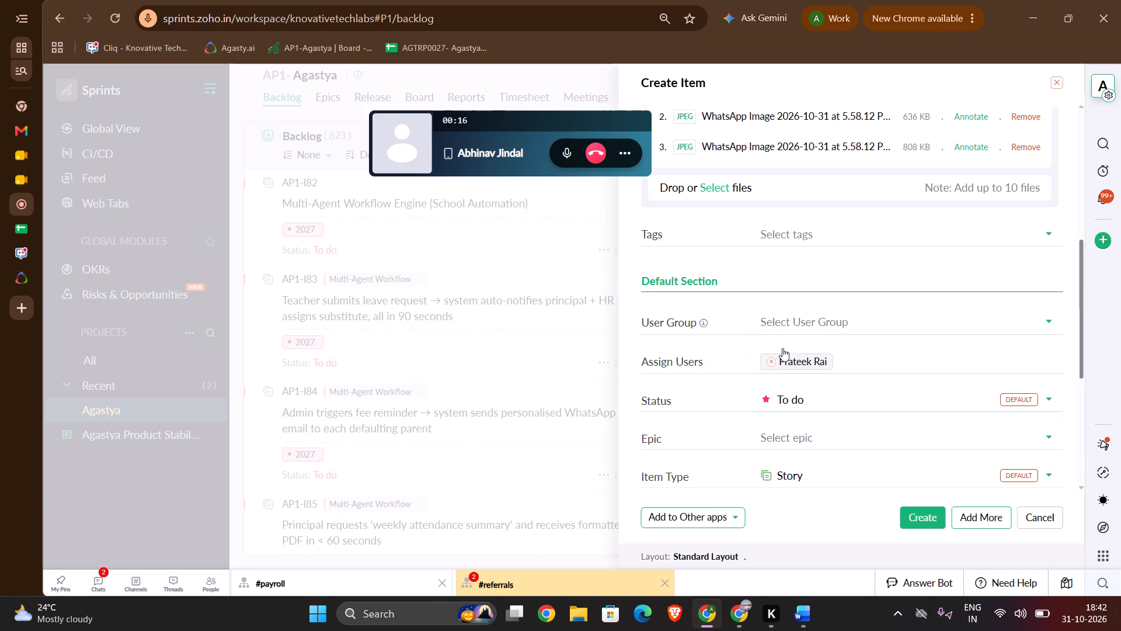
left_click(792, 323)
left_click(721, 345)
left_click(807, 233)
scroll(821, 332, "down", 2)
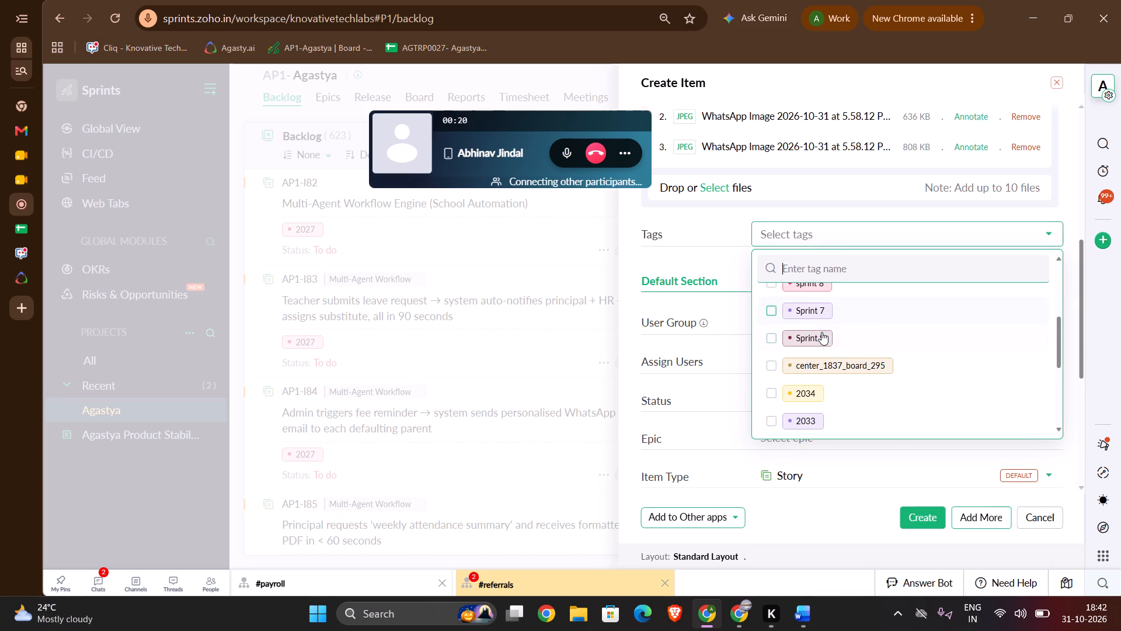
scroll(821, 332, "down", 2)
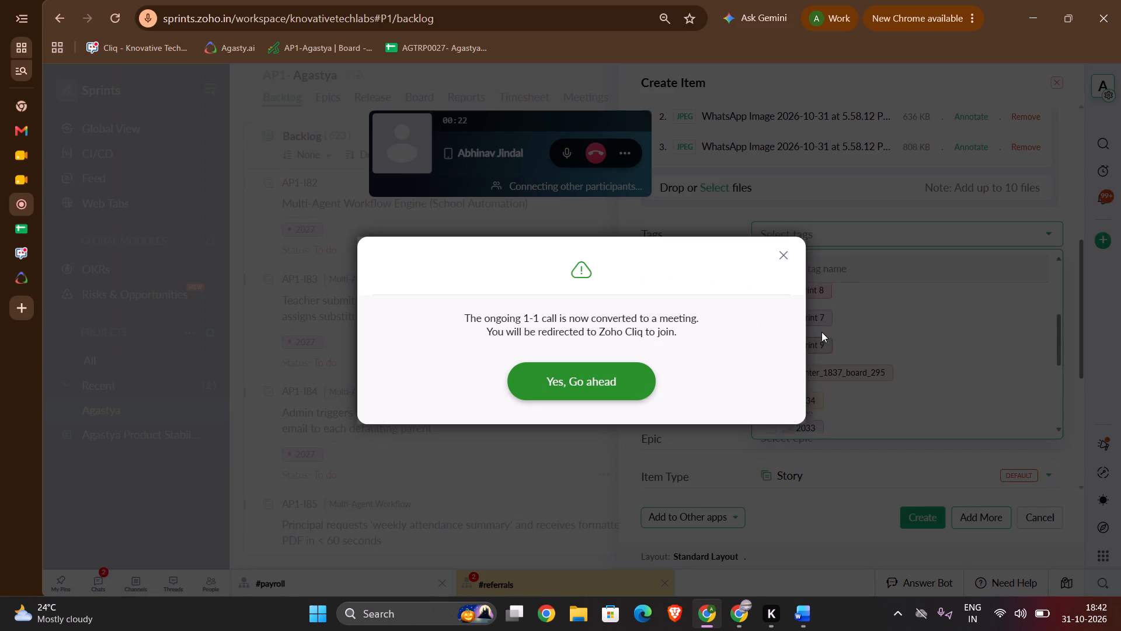
Agree to join the converted call as a Zoho Cliq meeting and return to the Sprints backlog form.
left_click(601, 377)
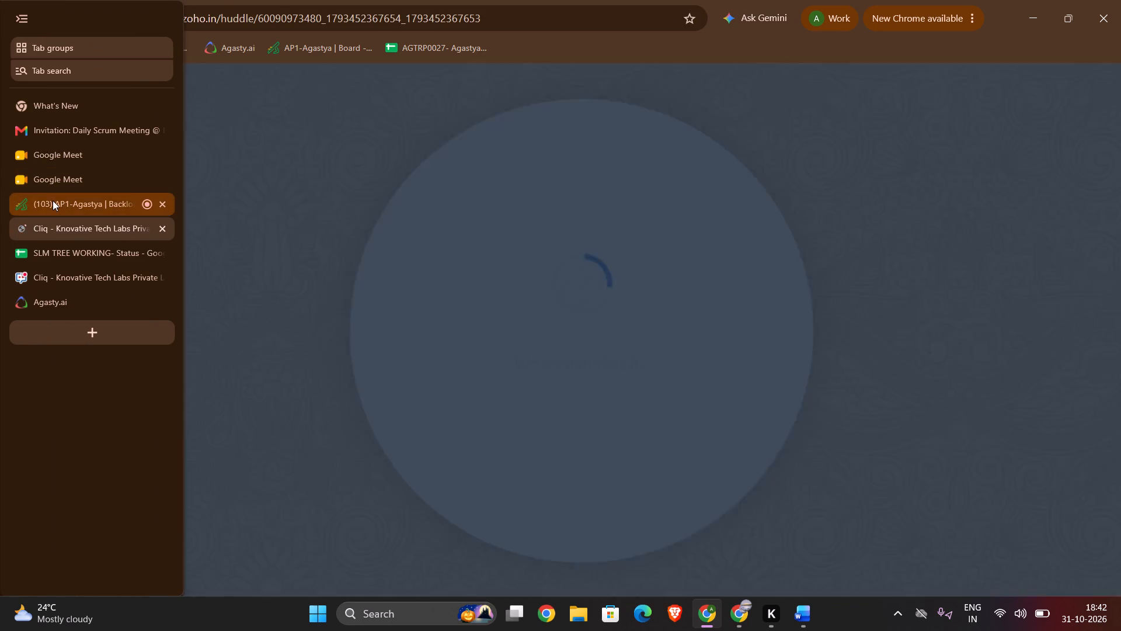
left_click(51, 200)
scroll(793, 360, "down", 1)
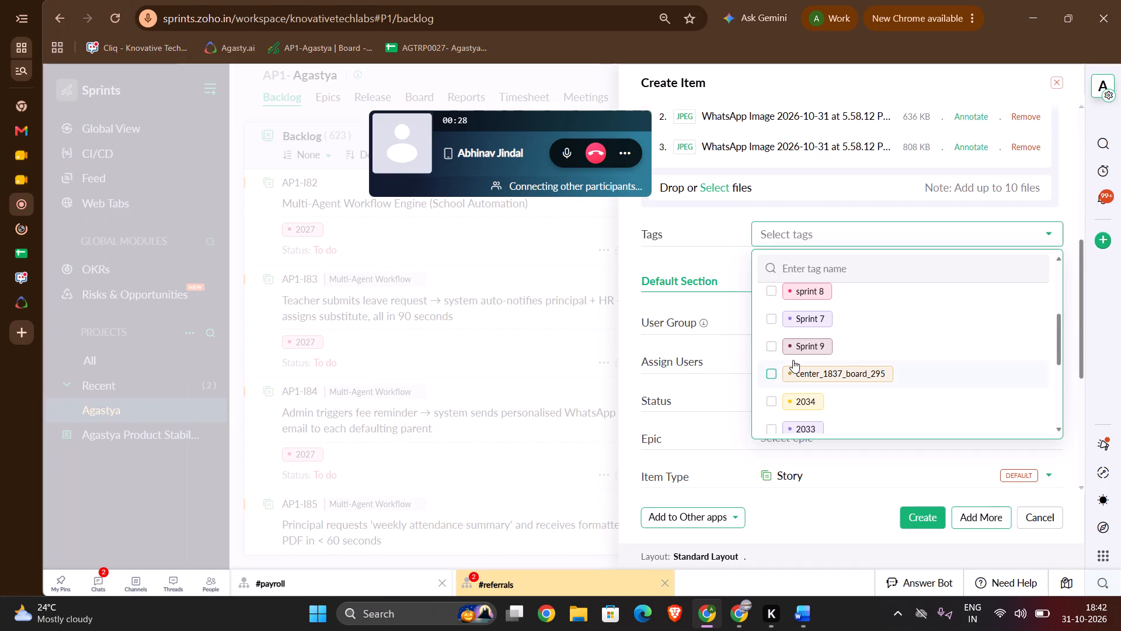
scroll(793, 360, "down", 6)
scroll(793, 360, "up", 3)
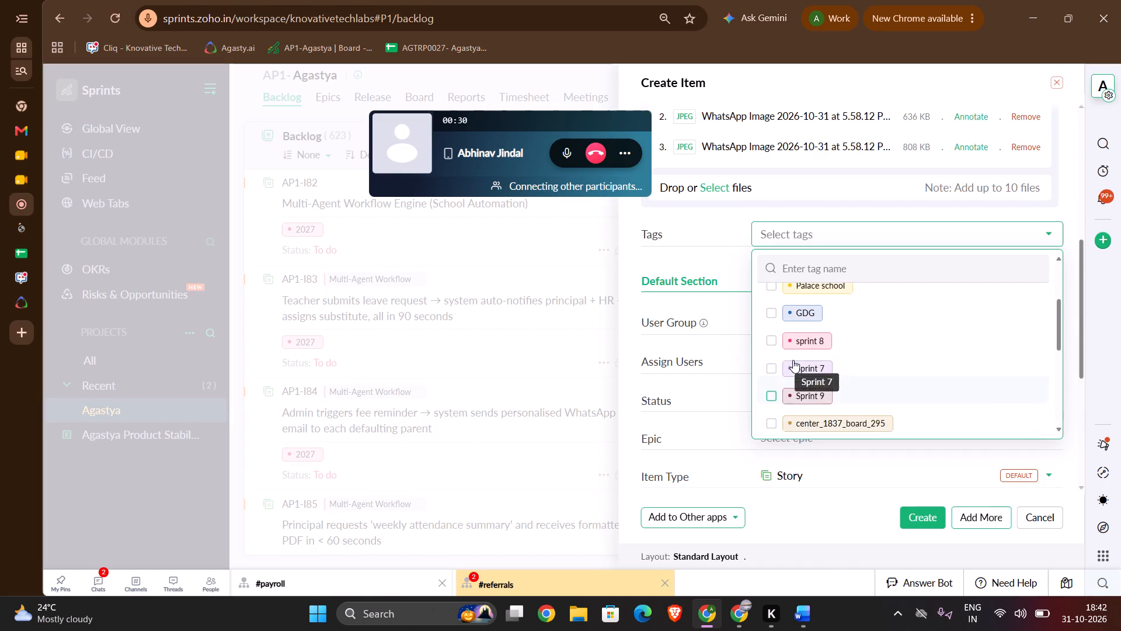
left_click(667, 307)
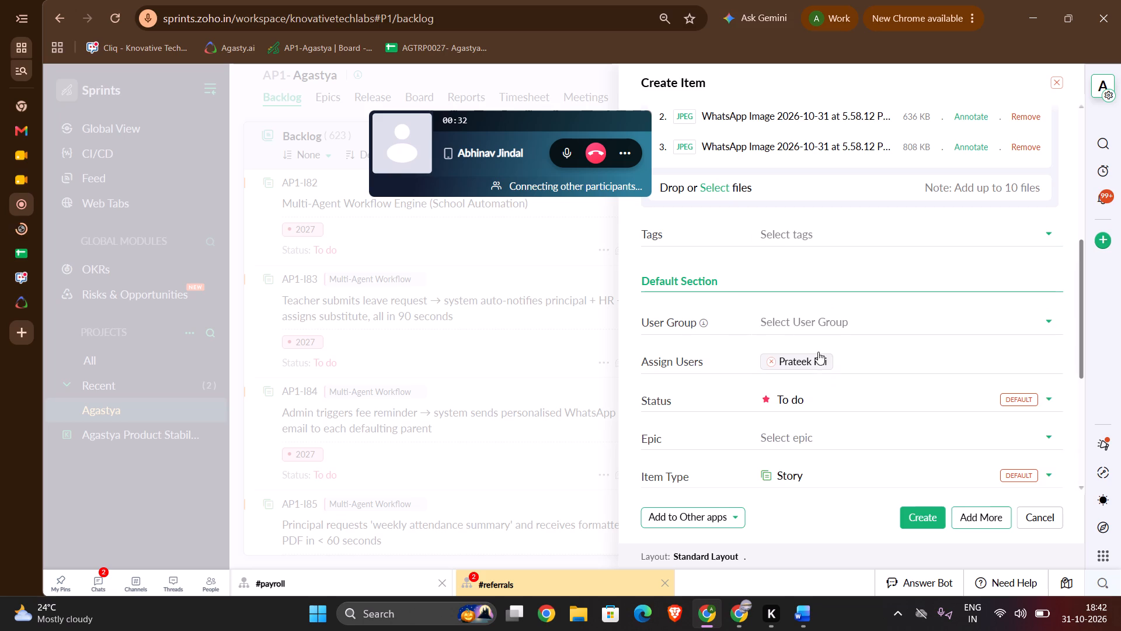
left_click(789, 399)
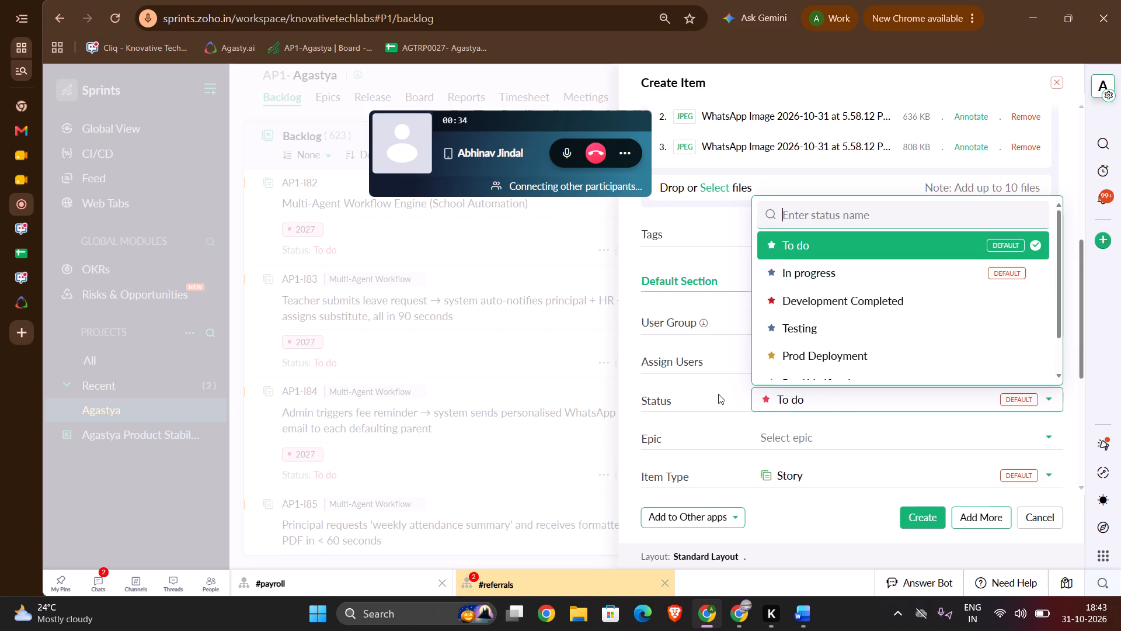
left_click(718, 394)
Set the item type to Bug and the epic to "Bugs - 2026".
scroll(783, 448, "down", 1)
left_click(788, 444)
left_click(792, 440)
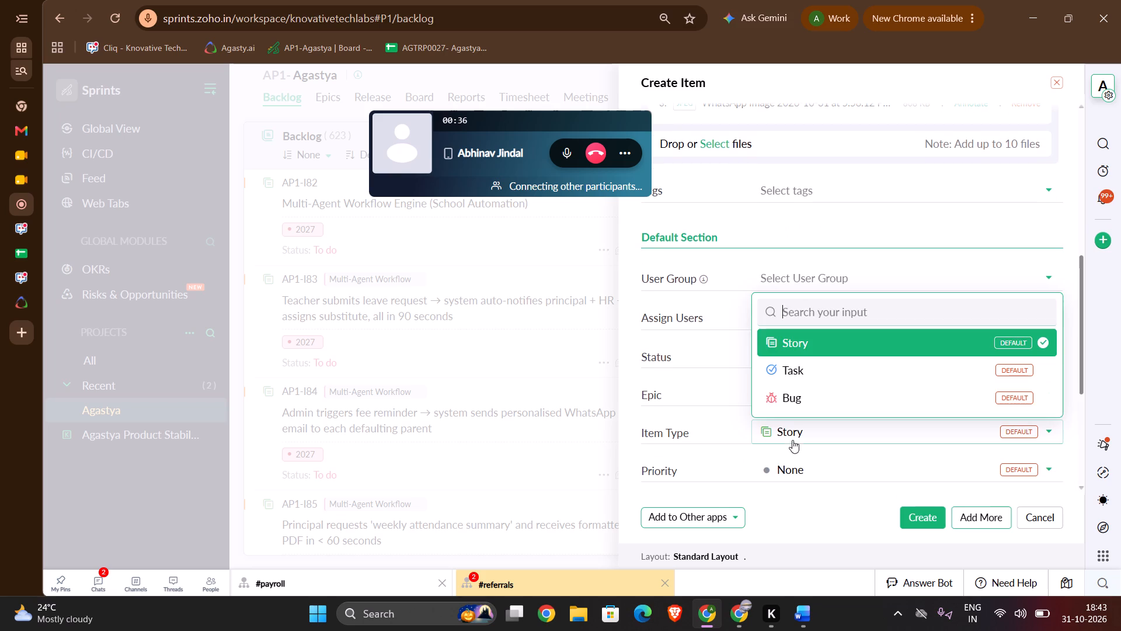
left_click(823, 402)
scroll(823, 402, "down", 1)
left_click(823, 288)
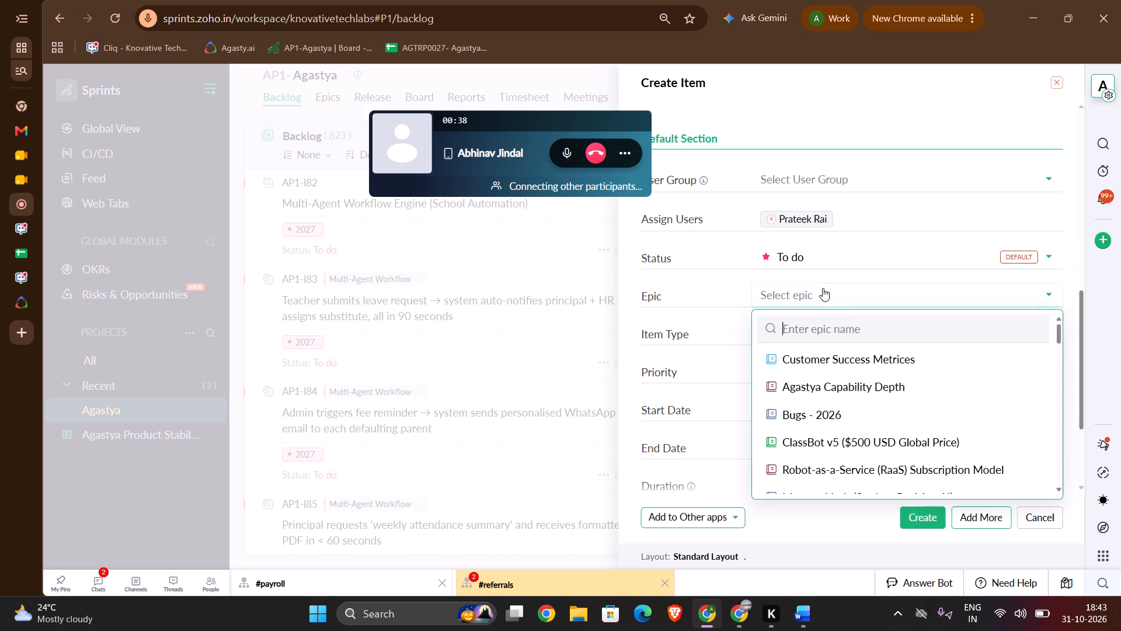
scroll(805, 394, "down", 1)
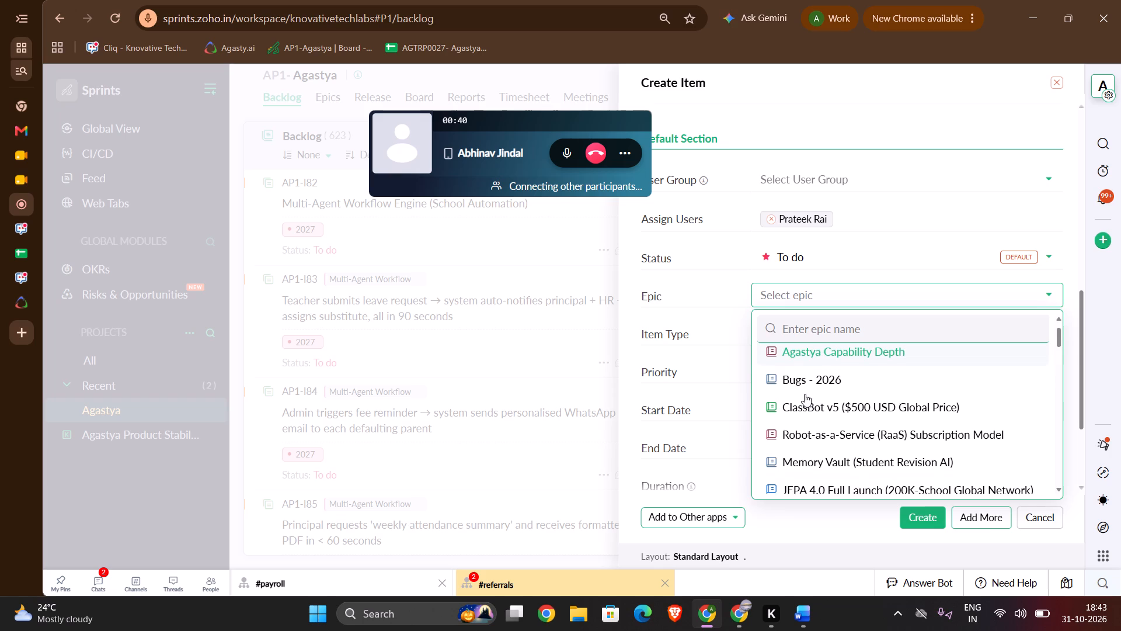
left_click(808, 382)
Set the start date to 31/Oct/2026 12:00 AM and the end date to 03/Nov/2026 11:59 PM.
scroll(664, 382, "down", 1)
left_click(786, 339)
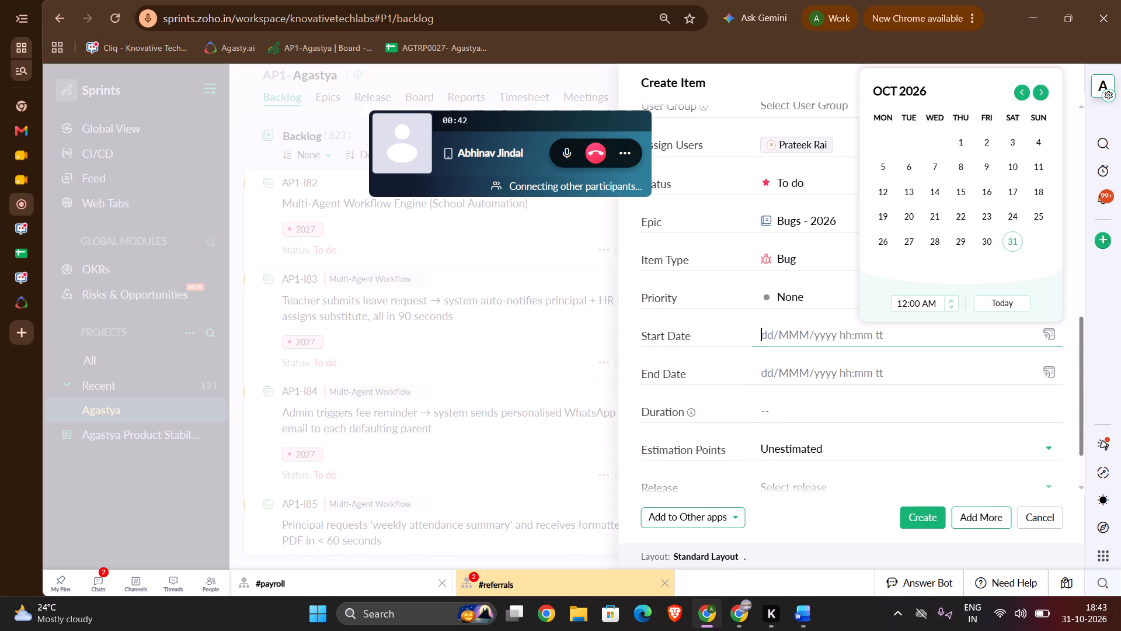
left_click(1011, 243)
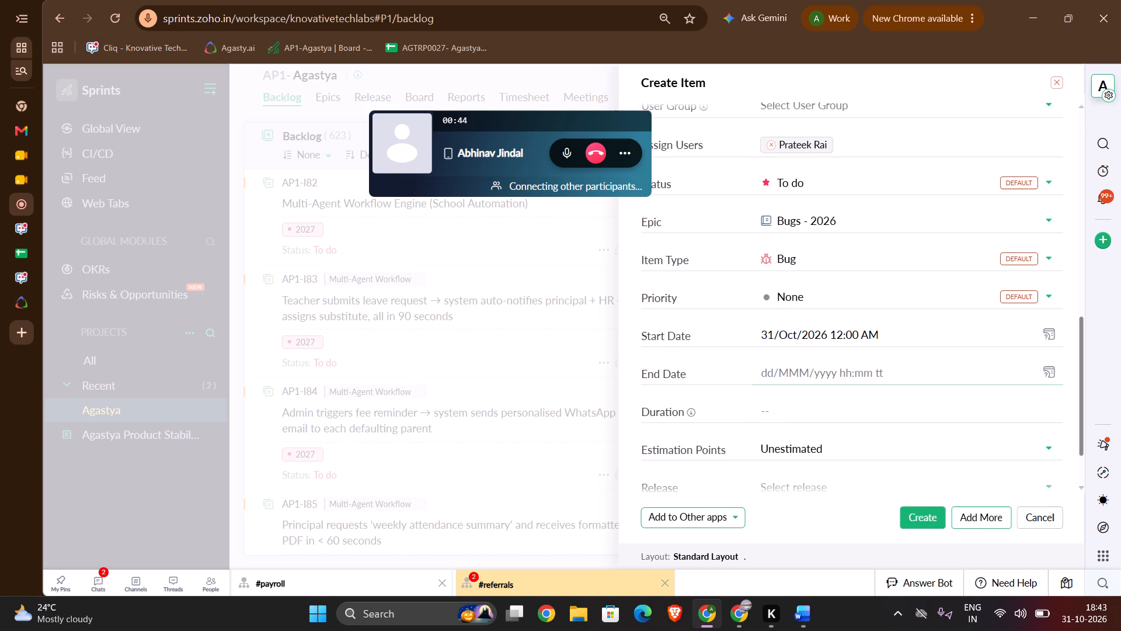
left_click(1046, 370)
left_click(1042, 134)
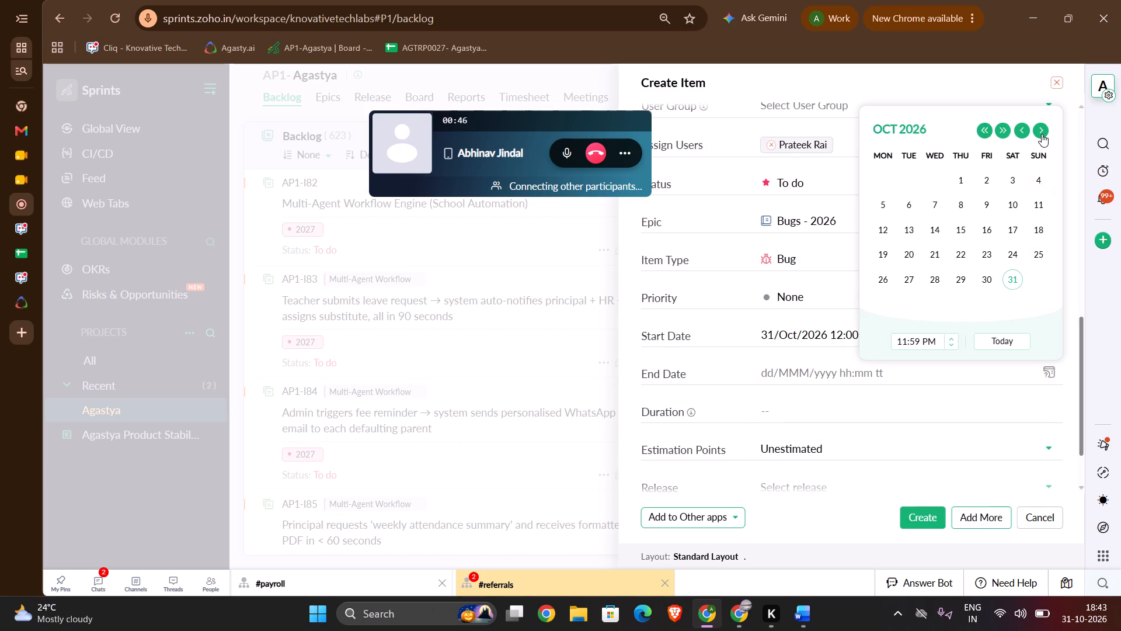
left_click(906, 202)
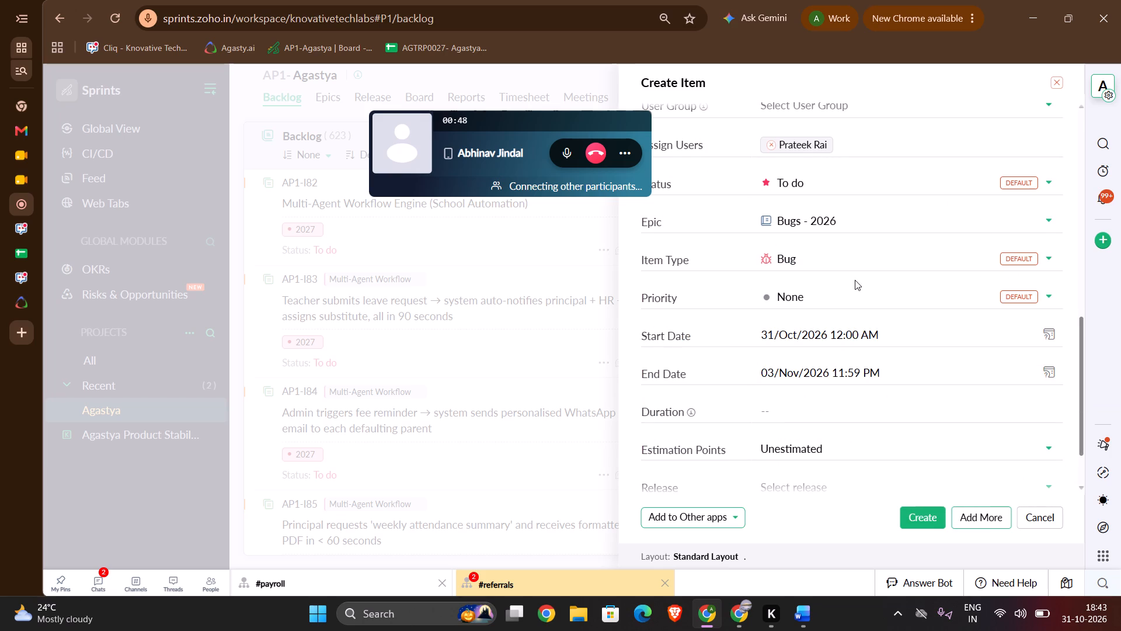
Set the item's estimation points to 2.
scroll(855, 280, "down", 1)
left_click(763, 338)
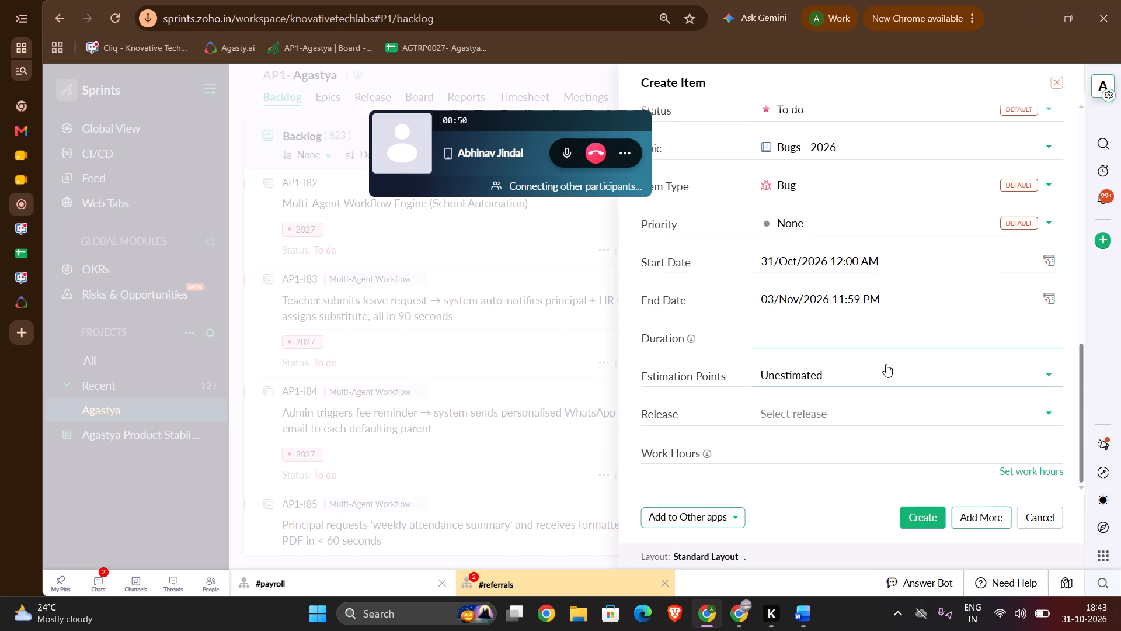
left_click(797, 376)
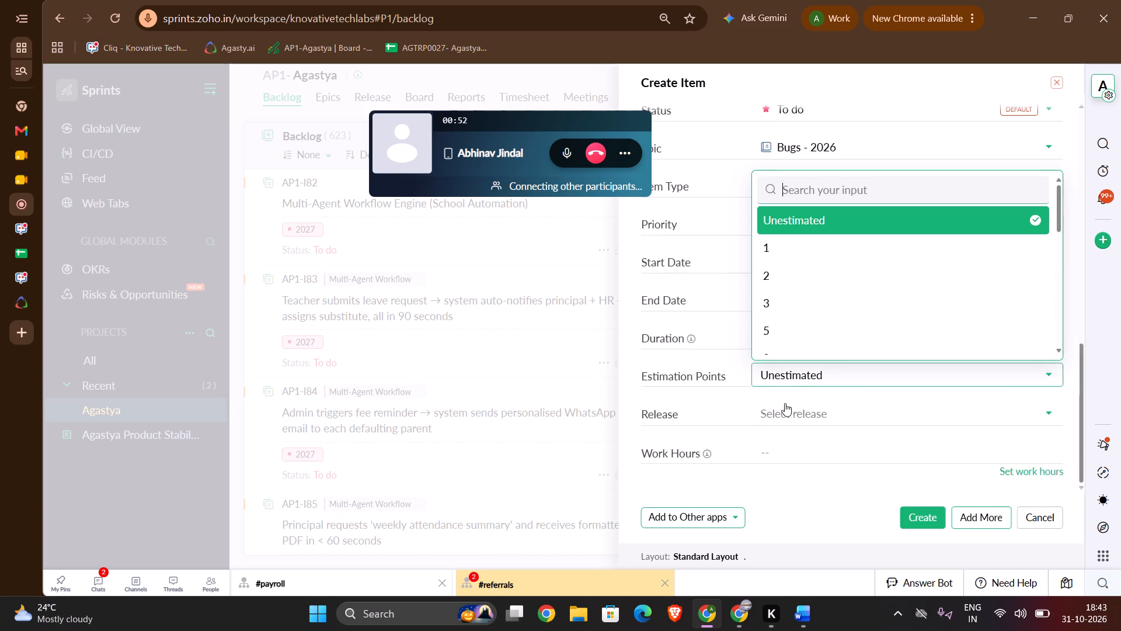
left_click(779, 273)
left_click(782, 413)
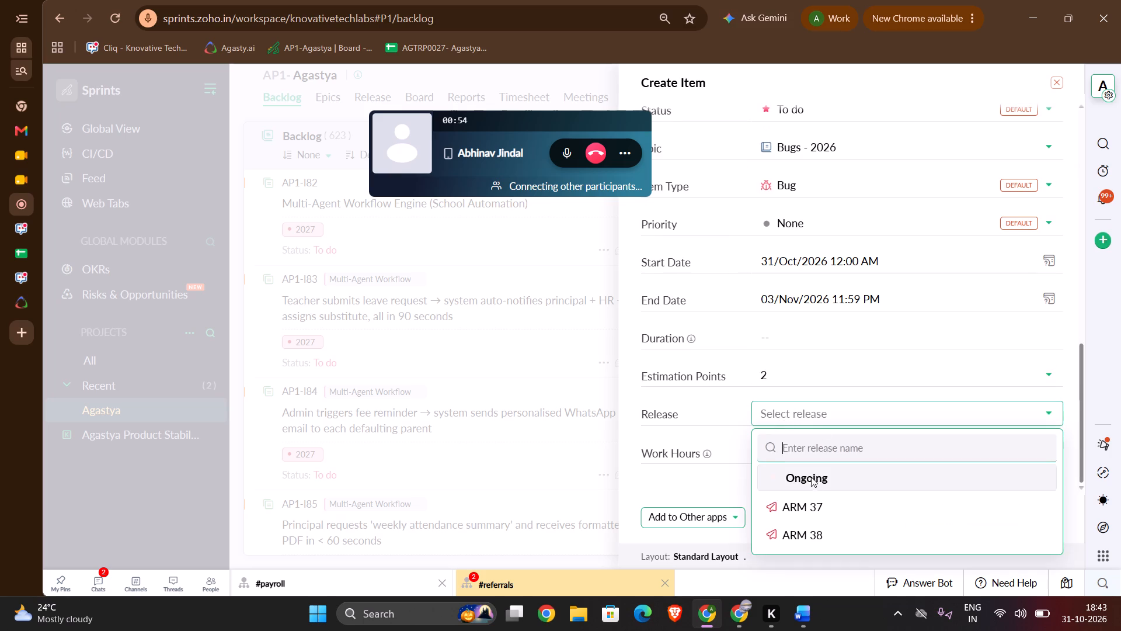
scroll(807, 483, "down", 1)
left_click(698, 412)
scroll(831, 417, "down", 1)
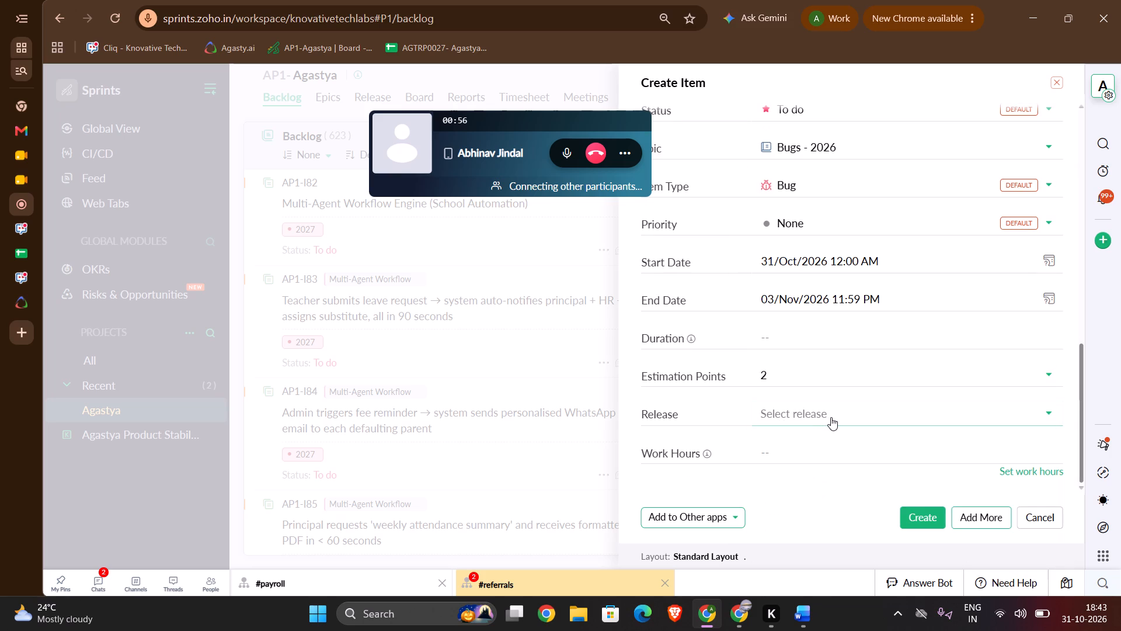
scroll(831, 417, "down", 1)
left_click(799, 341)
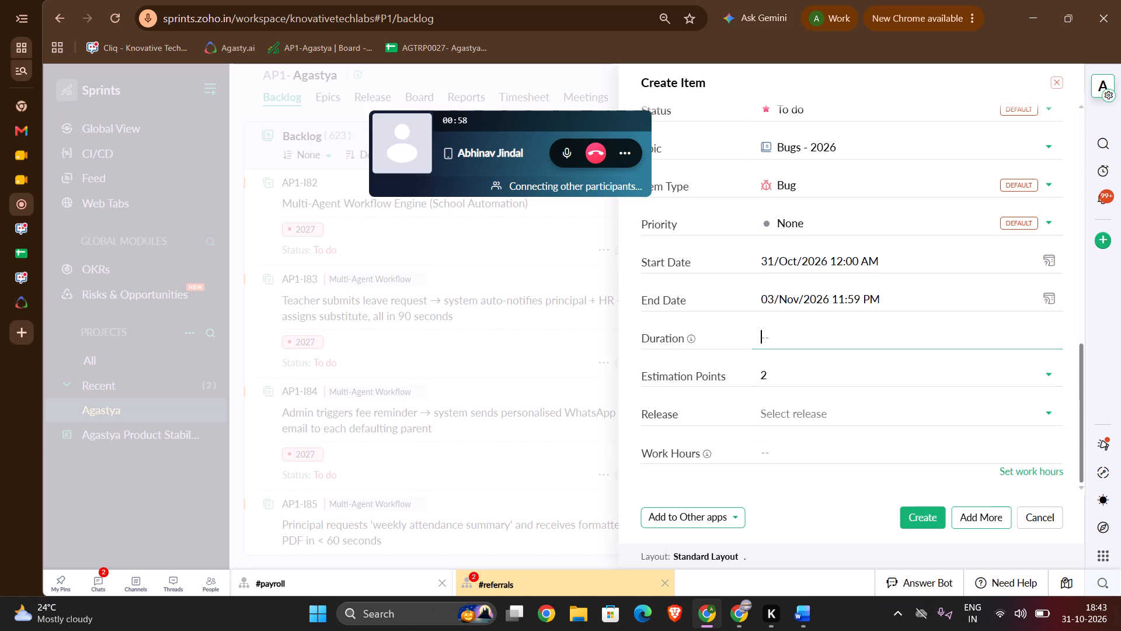
Set the item's priority to Medium.
scroll(883, 307, "up", 1)
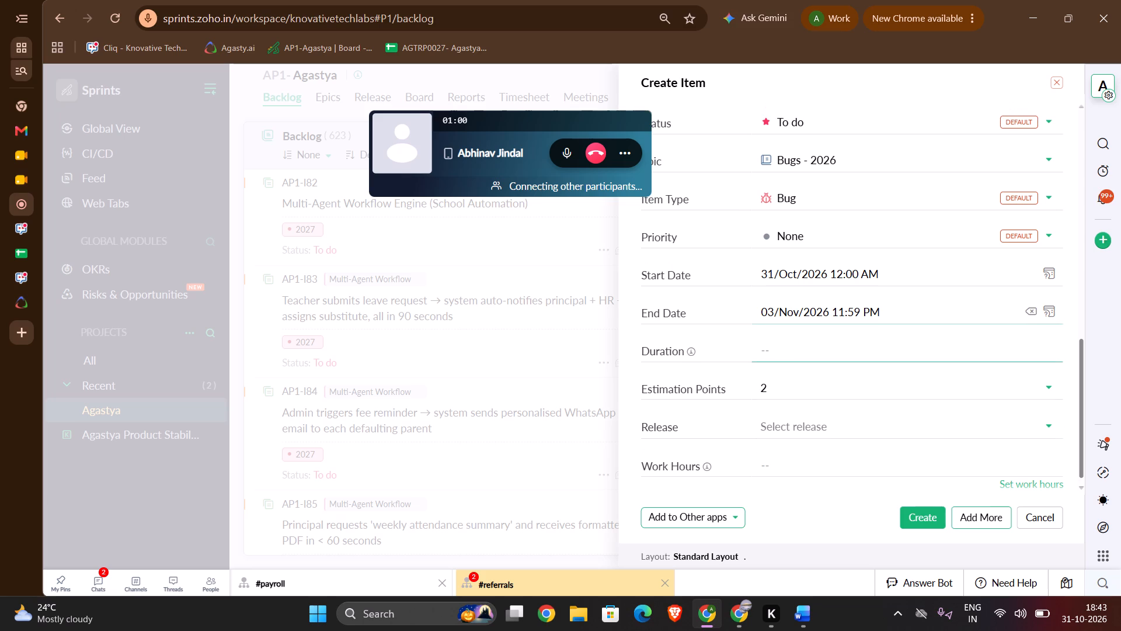
scroll(883, 307, "up", 3)
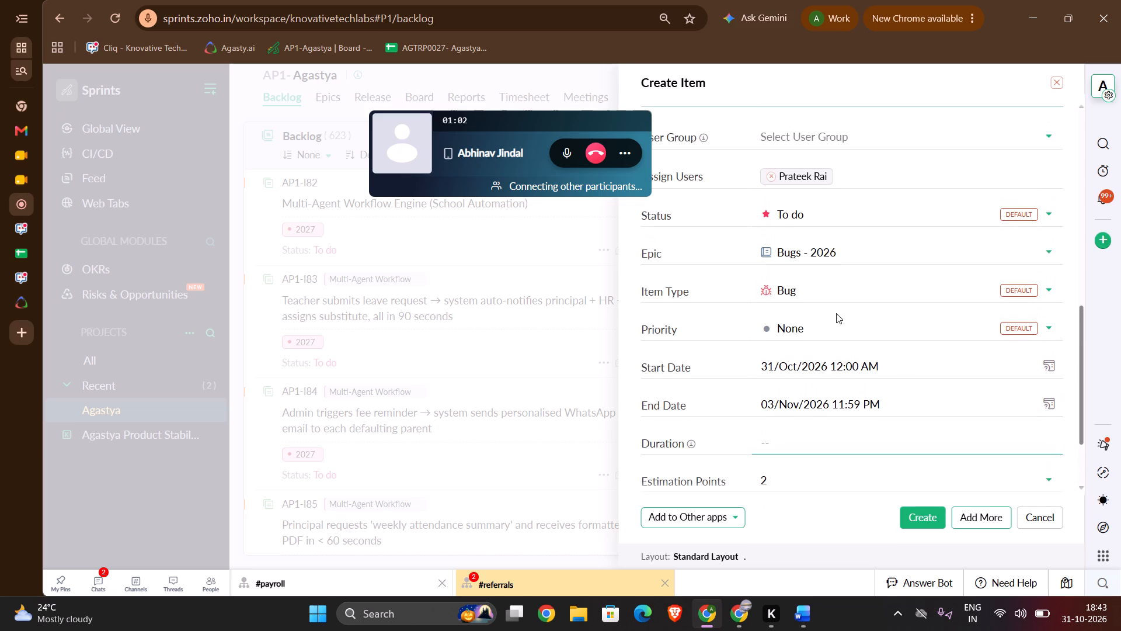
left_click(831, 314)
left_click(808, 320)
left_click(800, 445)
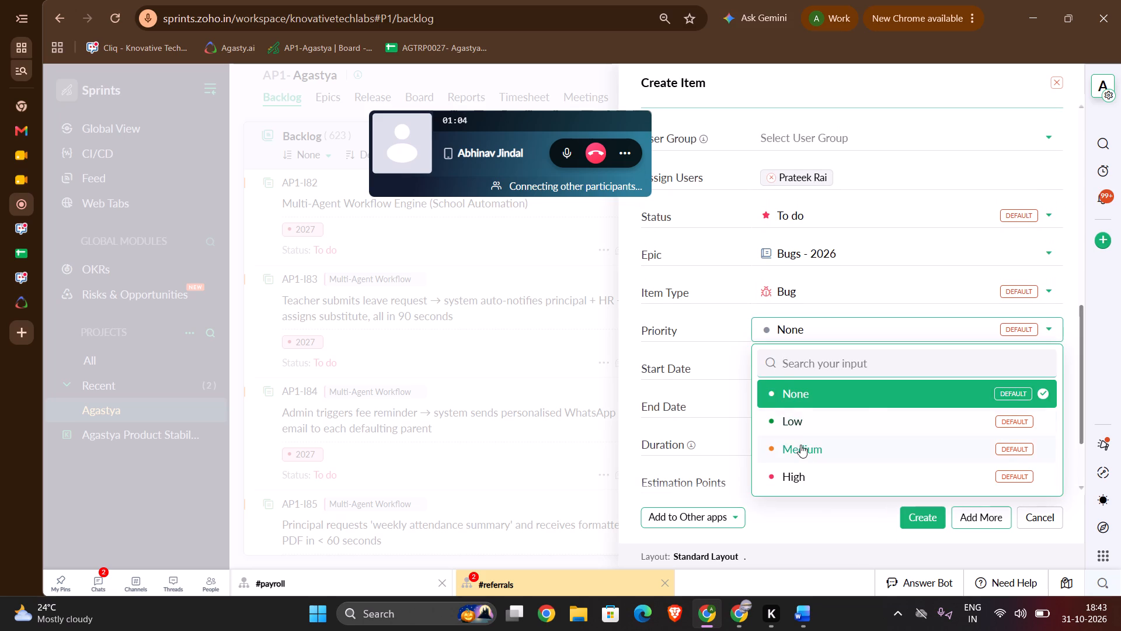
Review the filled-in form and inspect the writing error flagged in the description.
scroll(854, 371, "down", 4)
scroll(854, 371, "up", 7)
scroll(854, 371, "down", 8)
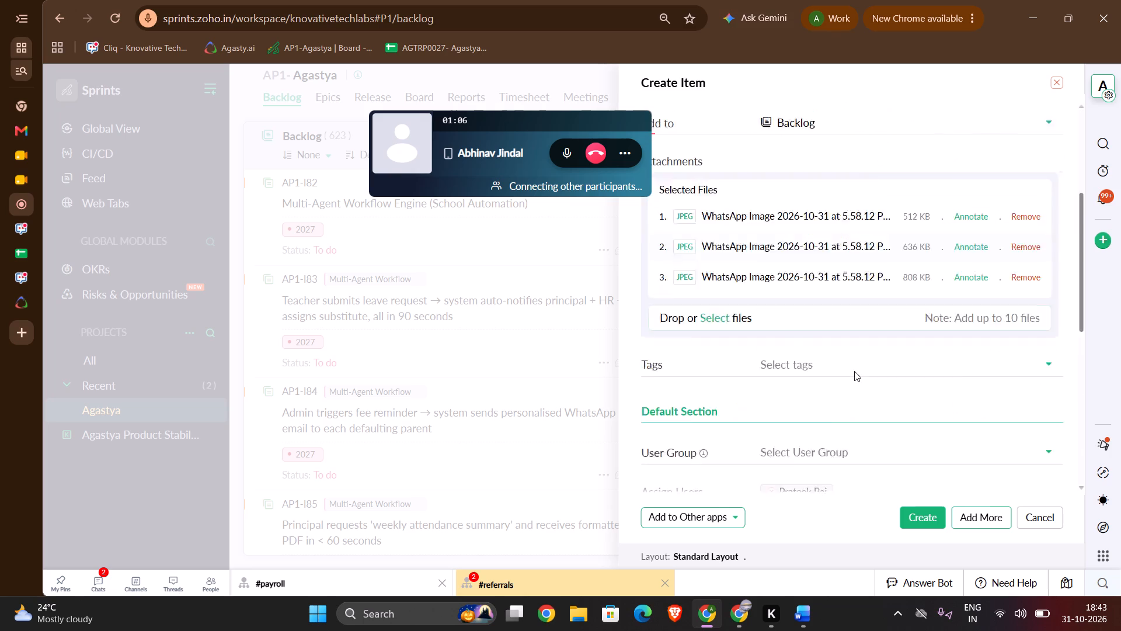
scroll(854, 371, "down", 3)
scroll(942, 283, "up", 5)
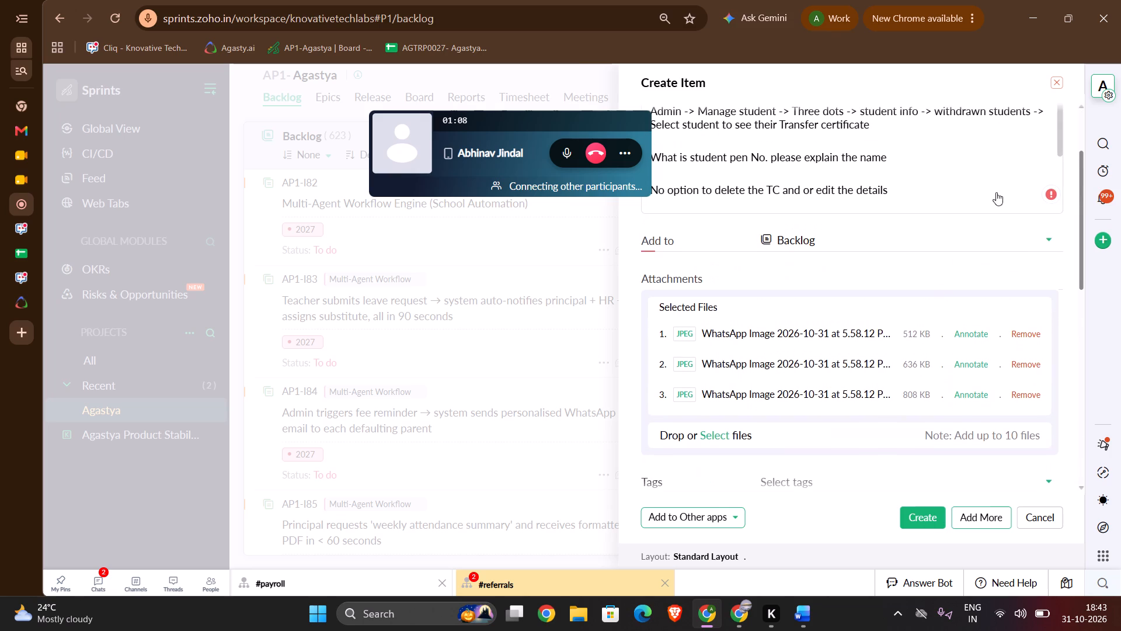
left_click(1053, 200)
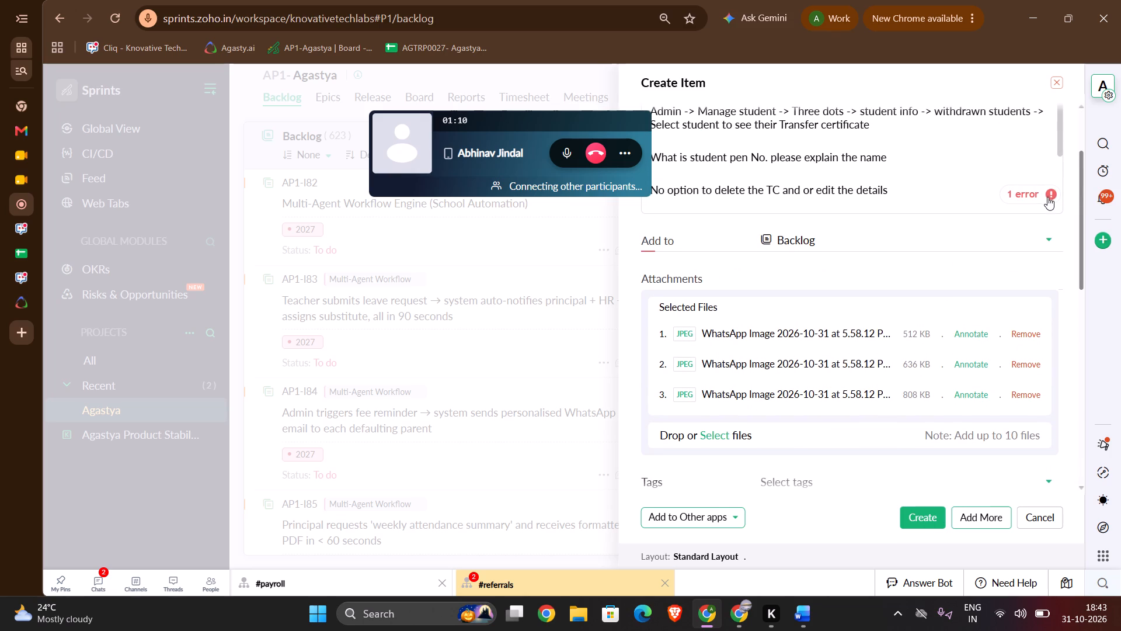
left_click(1047, 196)
left_click(826, 194)
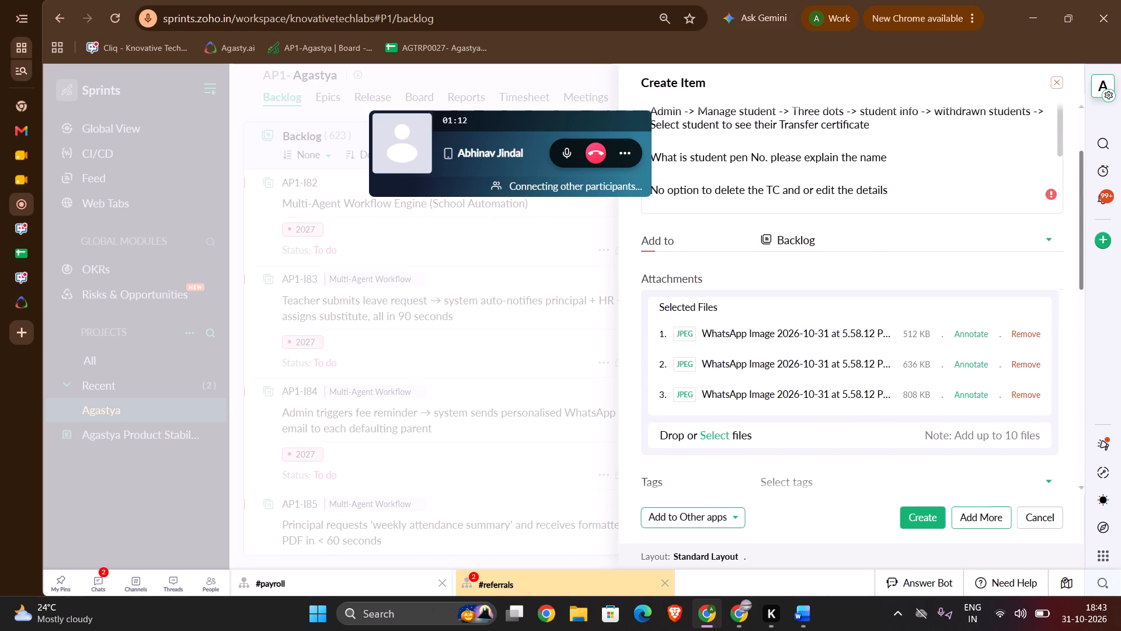
left_click(889, 185)
triple_click(1057, 190)
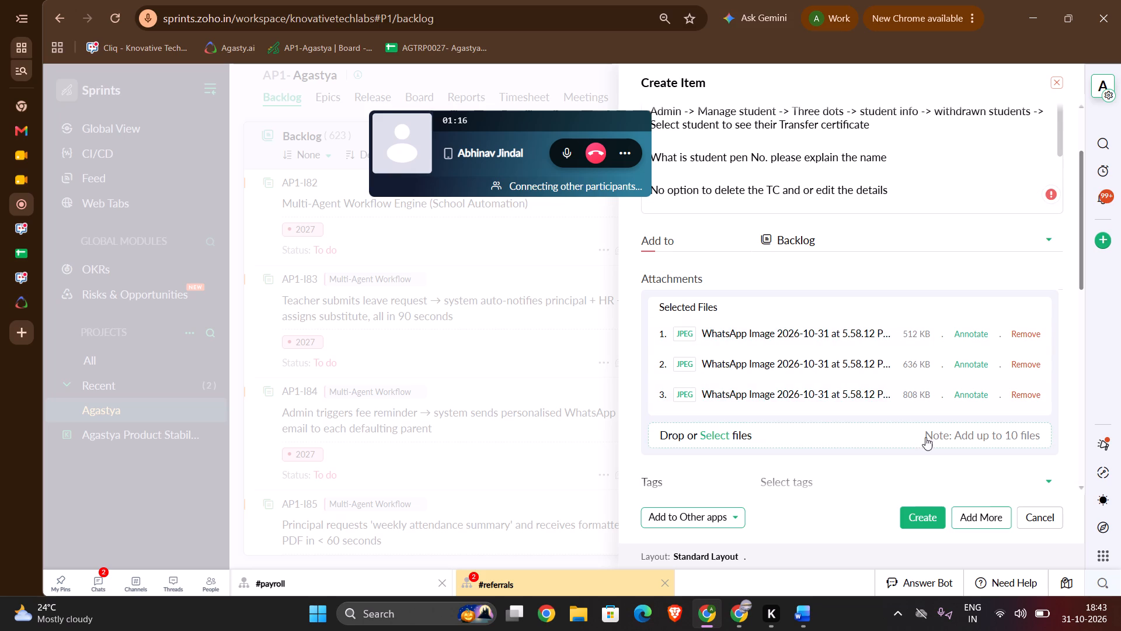
Create the completed bug item in the Agastya backlog.
left_click(927, 519)
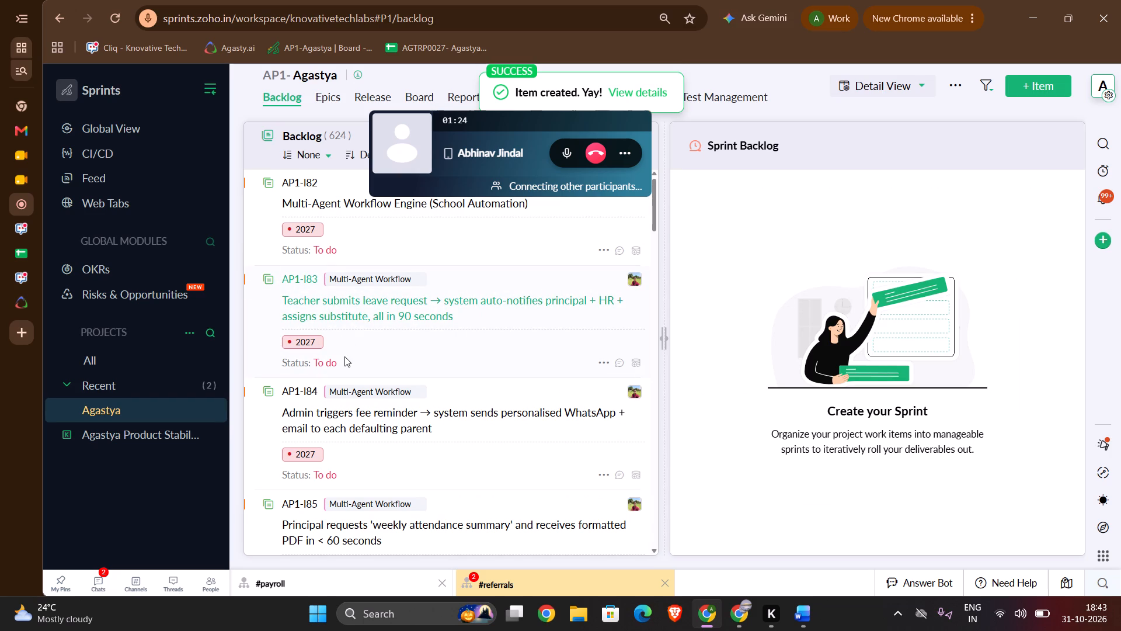
Look through the Agastya backlog list for the newly created iOS bug item.
scroll(344, 356, "down", 20)
scroll(344, 356, "down", 2)
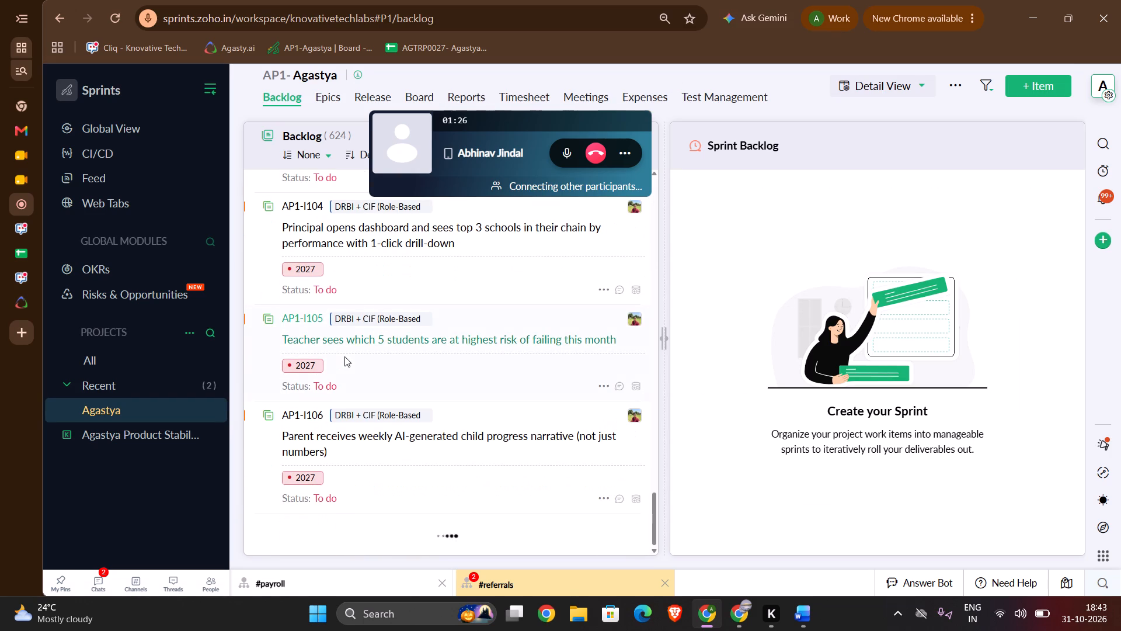
scroll(344, 356, "down", 2)
scroll(370, 432, "down", 5)
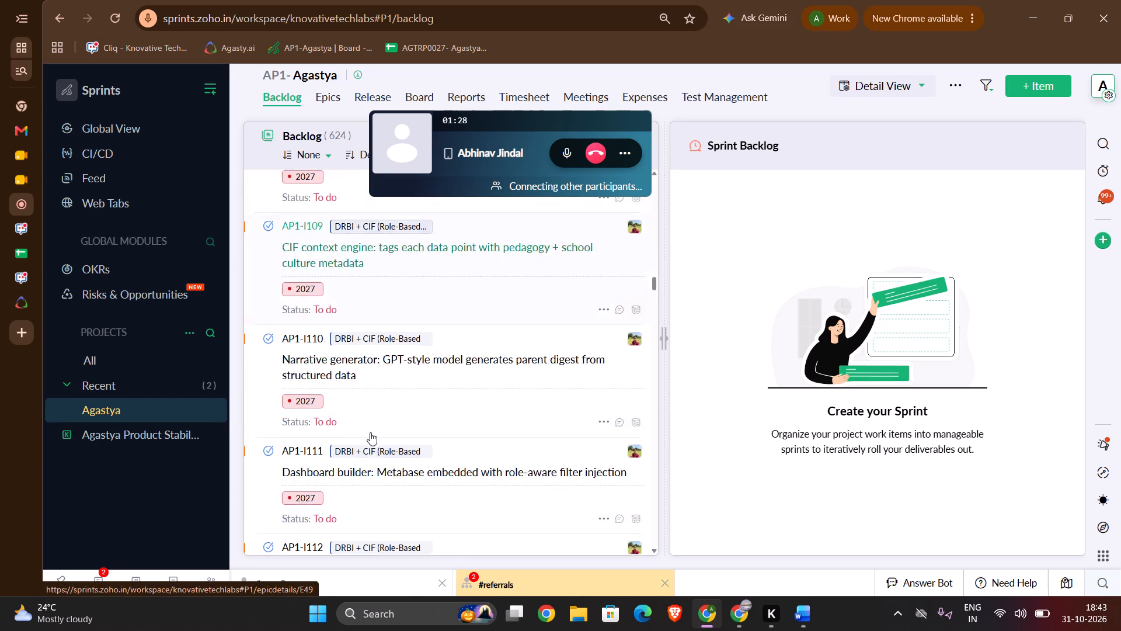
scroll(370, 432, "down", 18)
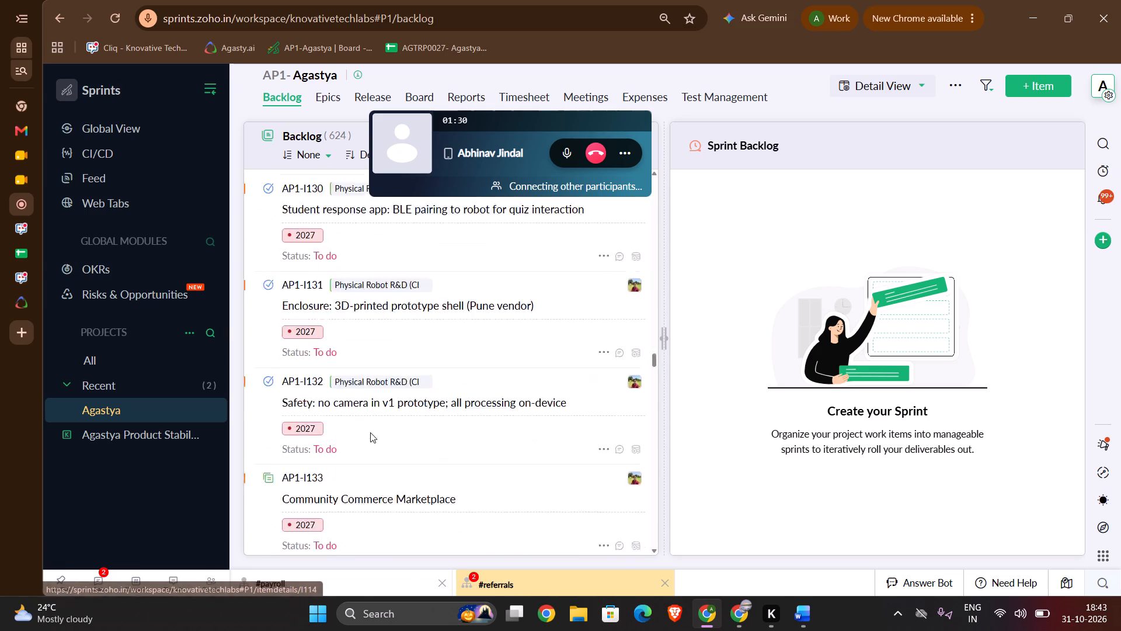
scroll(370, 432, "down", 17)
scroll(503, 315, "up", 1)
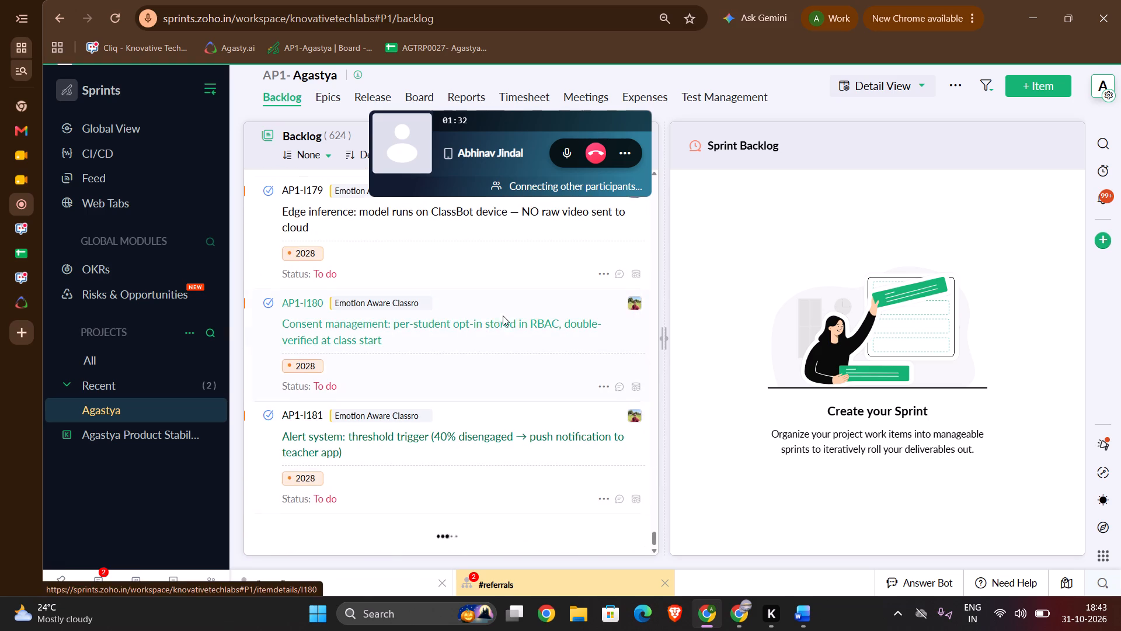
scroll(503, 315, "up", 1)
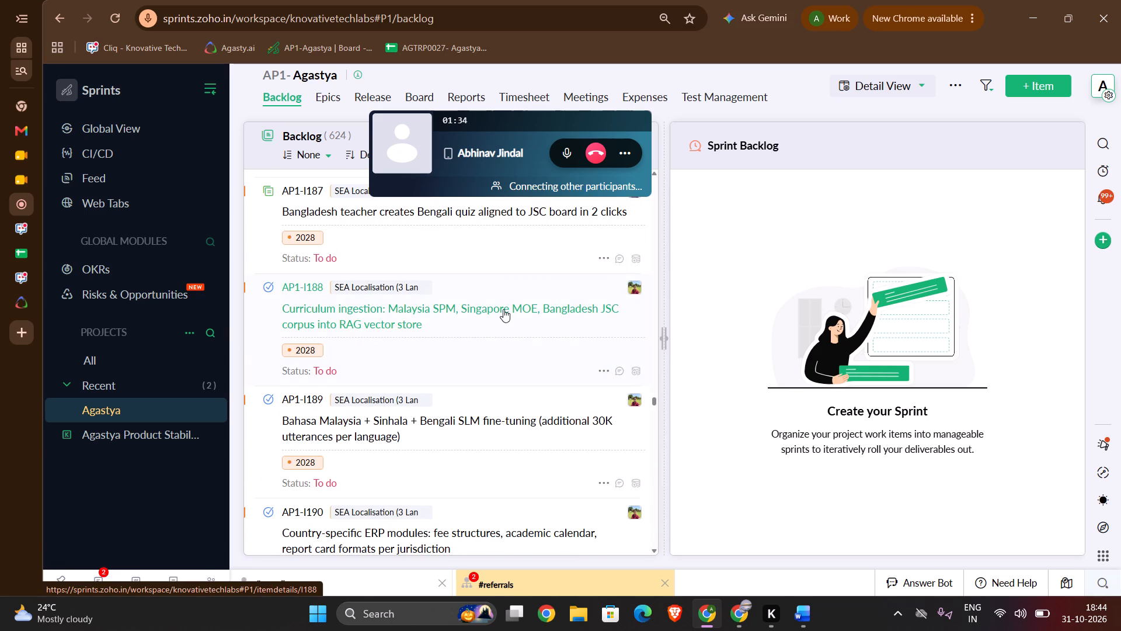
left_click_drag(563, 123, 768, 113)
scroll(503, 351, "down", 10)
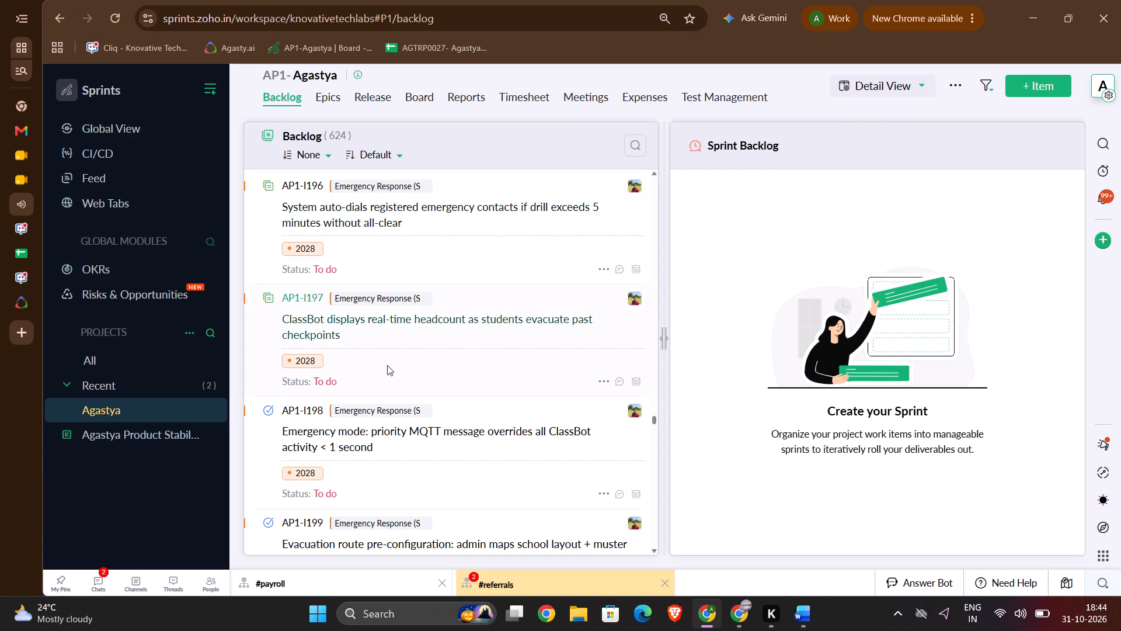
scroll(387, 365, "down", 20)
scroll(387, 365, "down", 3)
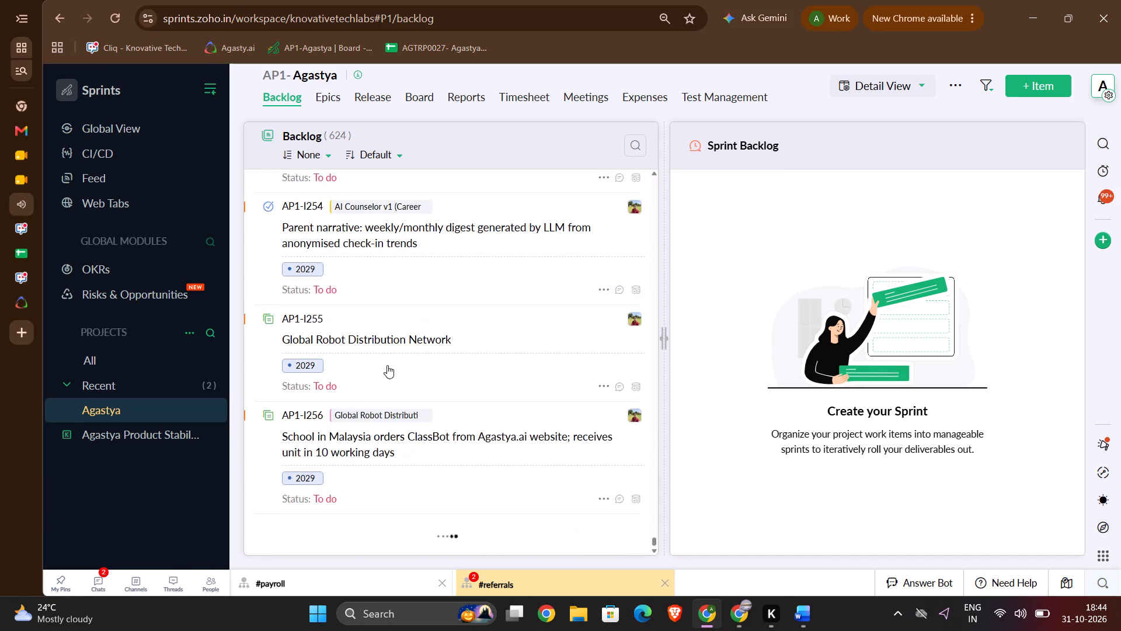
scroll(387, 365, "down", 7)
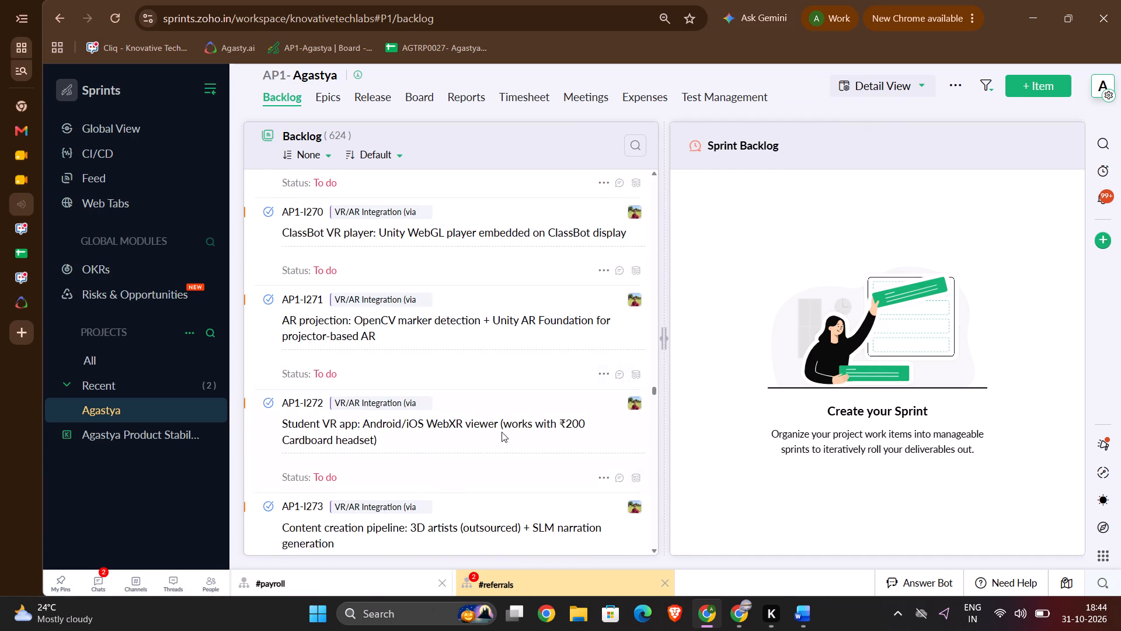
scroll(502, 432, "down", 20)
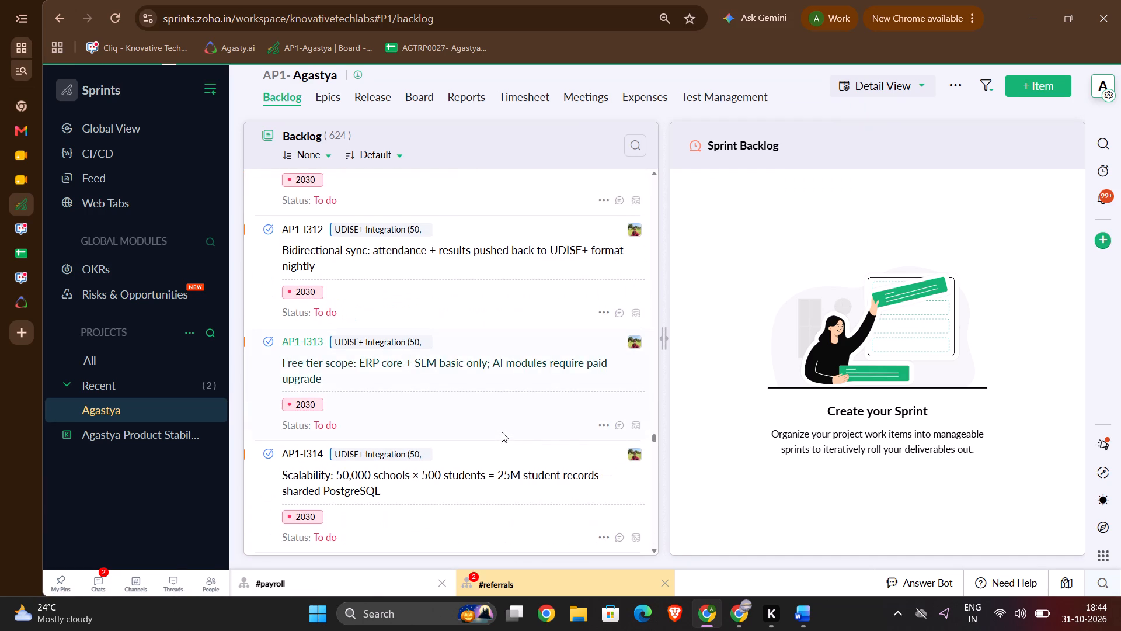
scroll(502, 432, "down", 20)
scroll(502, 432, "down", 13)
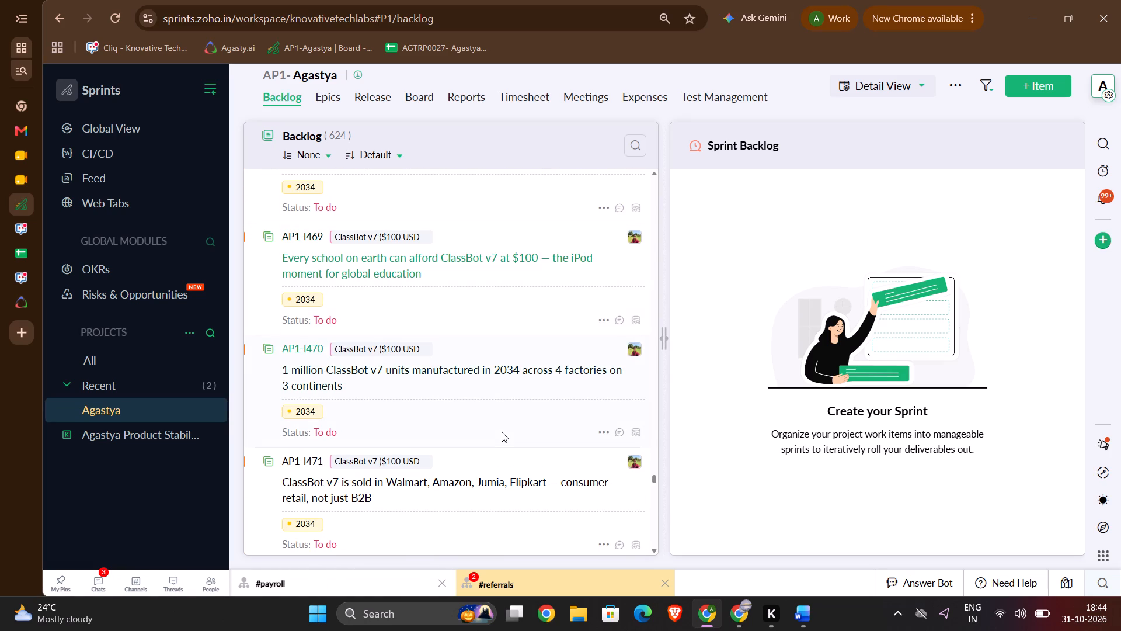
scroll(502, 432, "down", 6)
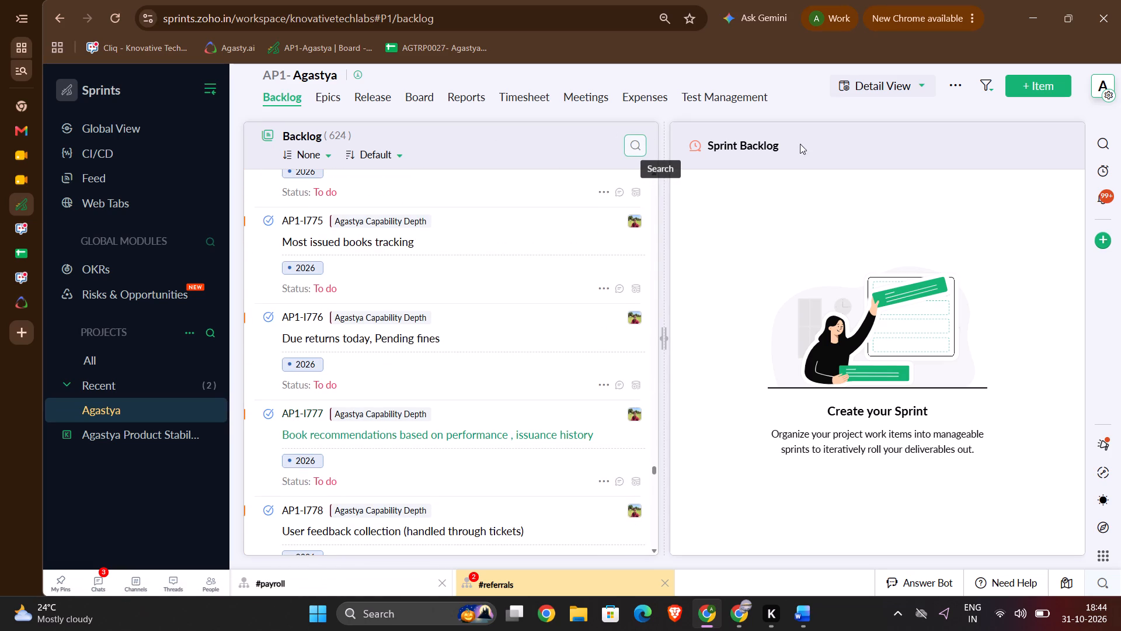
scroll(546, 289, "down", 11)
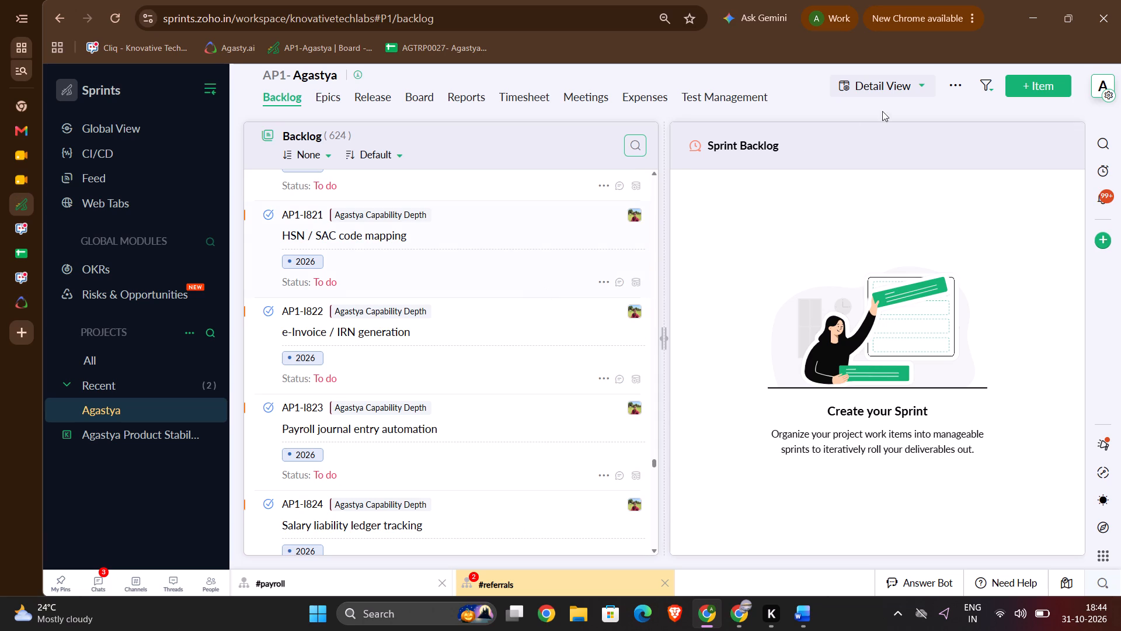
left_click(817, 411)
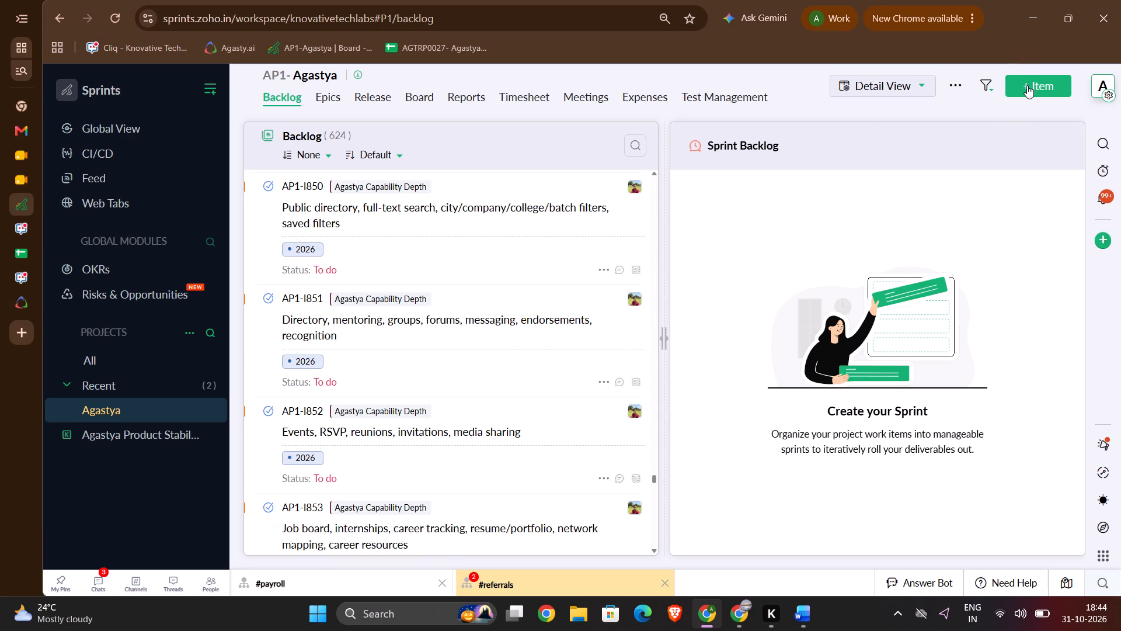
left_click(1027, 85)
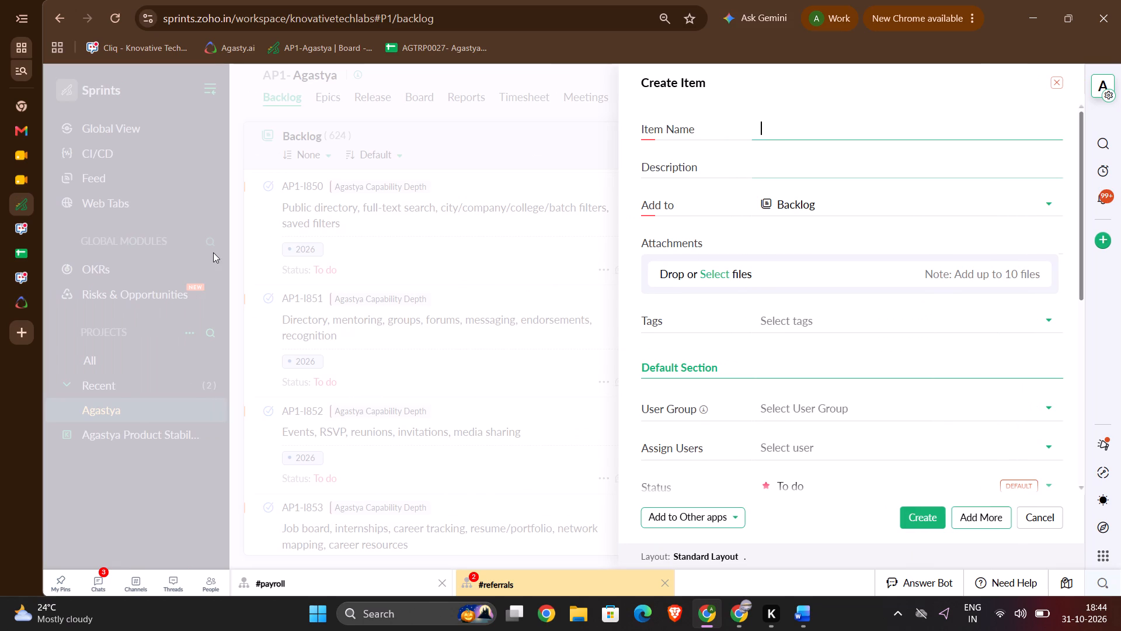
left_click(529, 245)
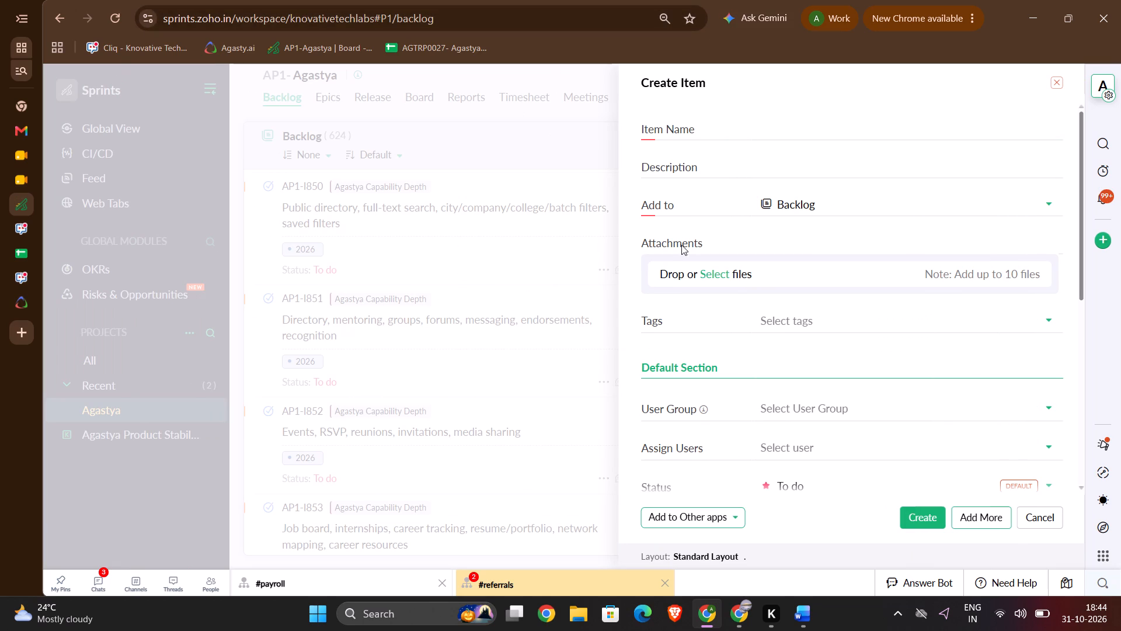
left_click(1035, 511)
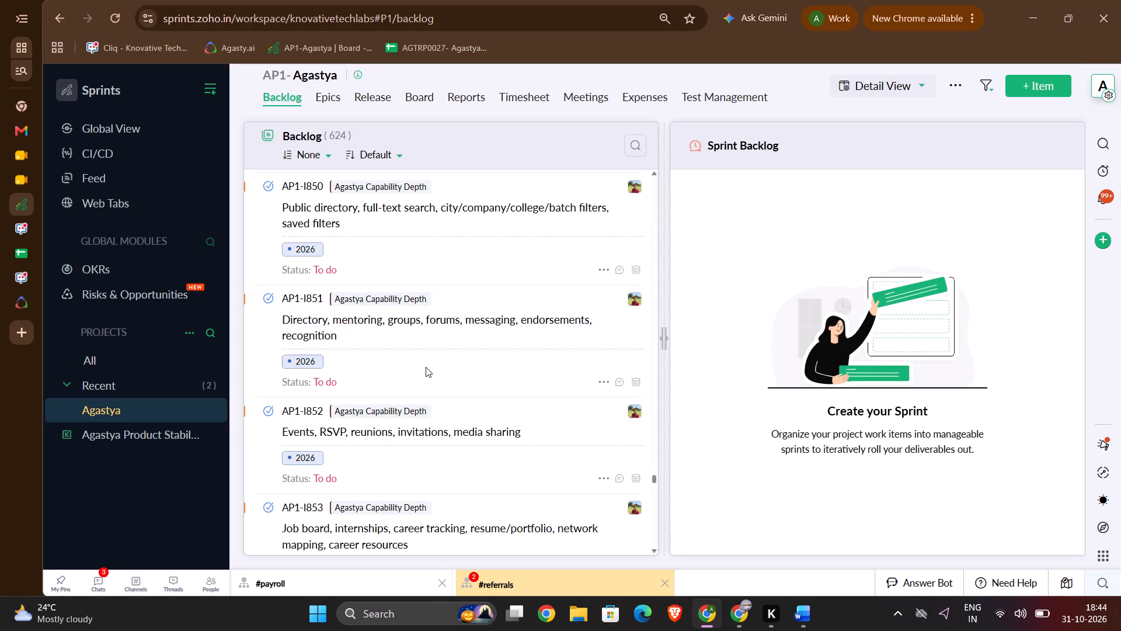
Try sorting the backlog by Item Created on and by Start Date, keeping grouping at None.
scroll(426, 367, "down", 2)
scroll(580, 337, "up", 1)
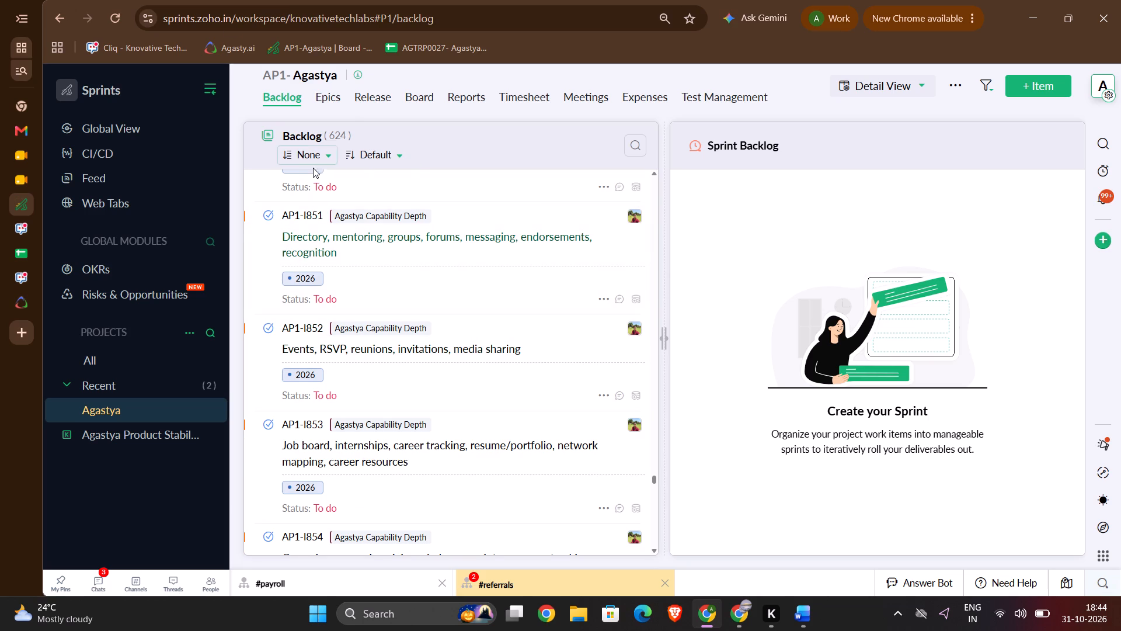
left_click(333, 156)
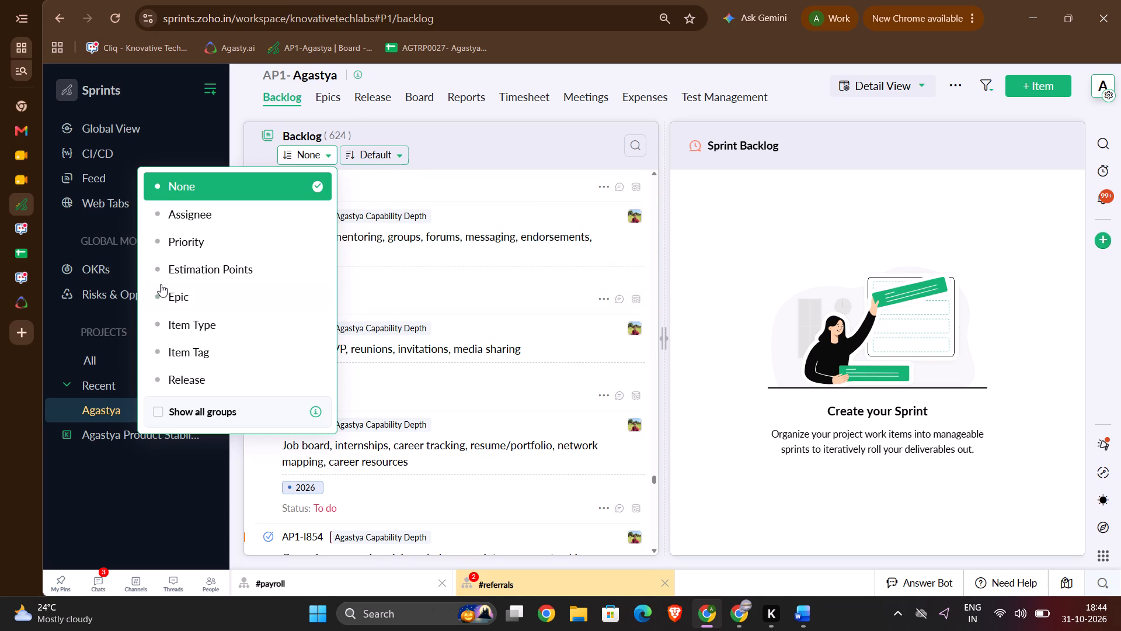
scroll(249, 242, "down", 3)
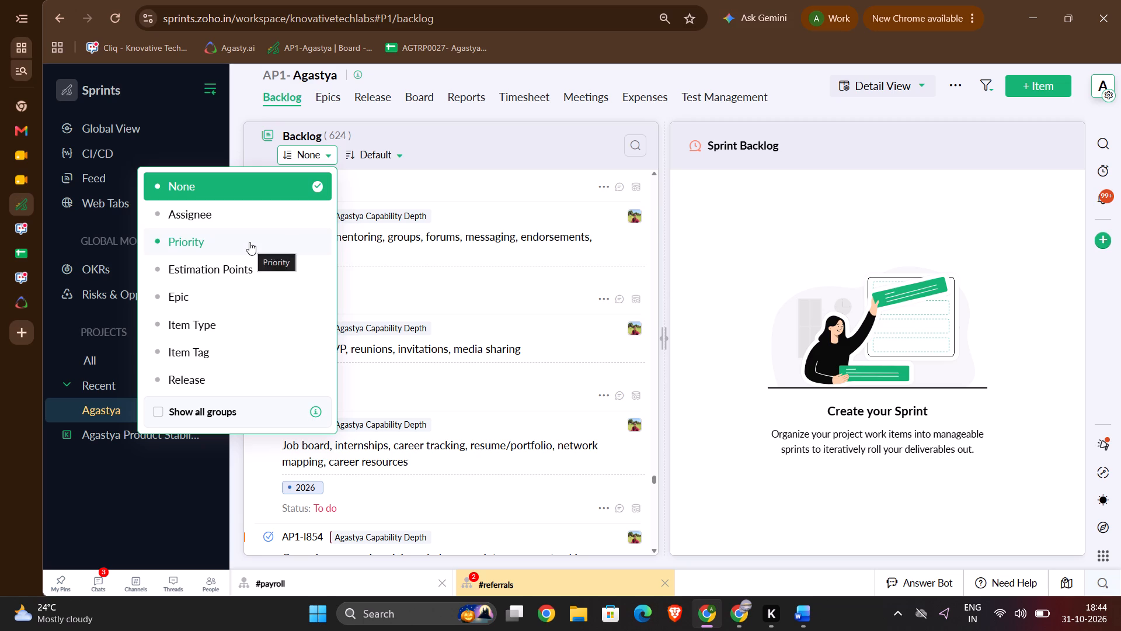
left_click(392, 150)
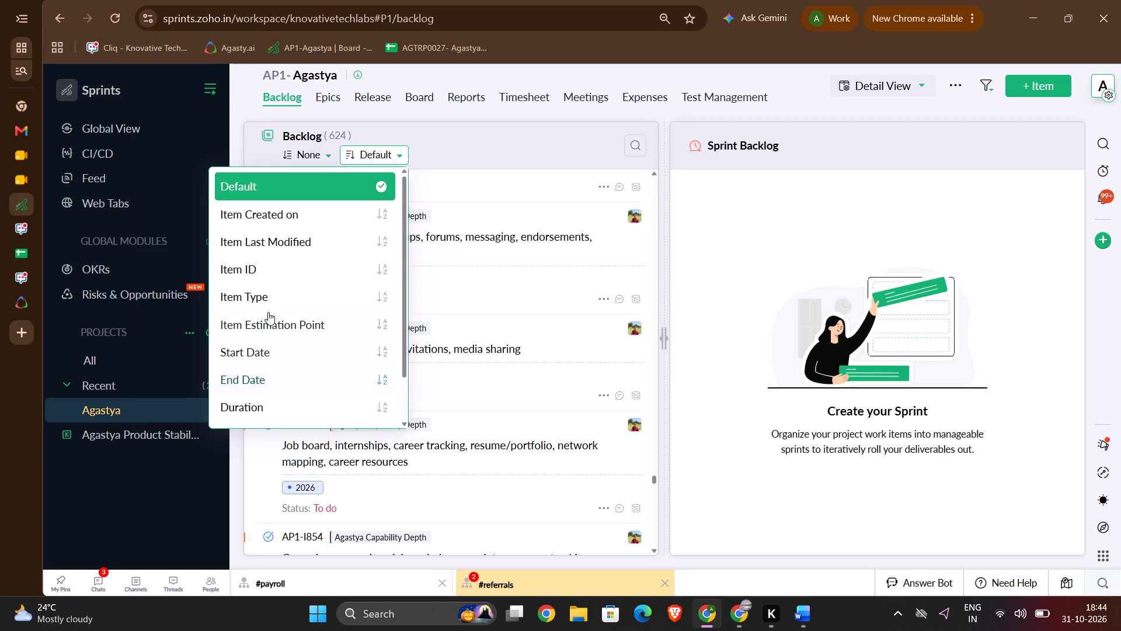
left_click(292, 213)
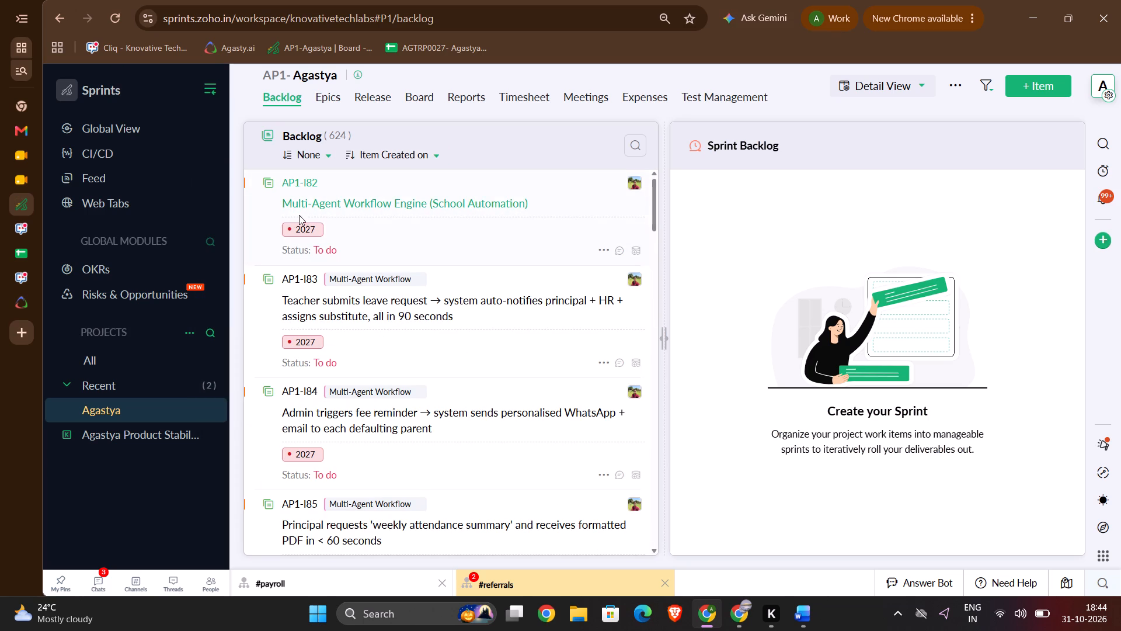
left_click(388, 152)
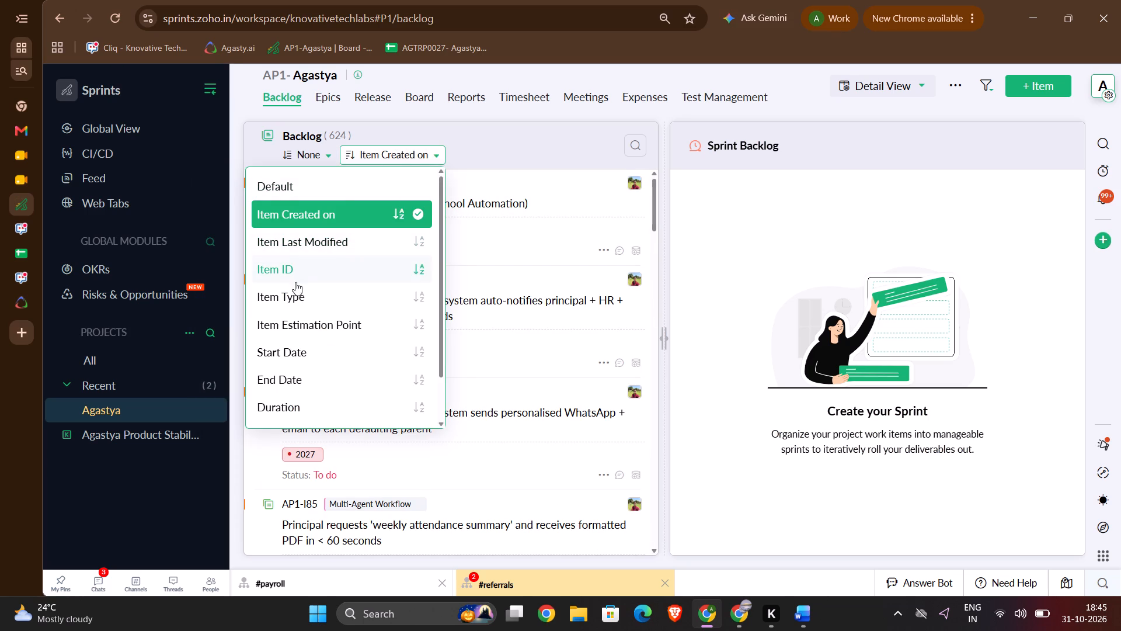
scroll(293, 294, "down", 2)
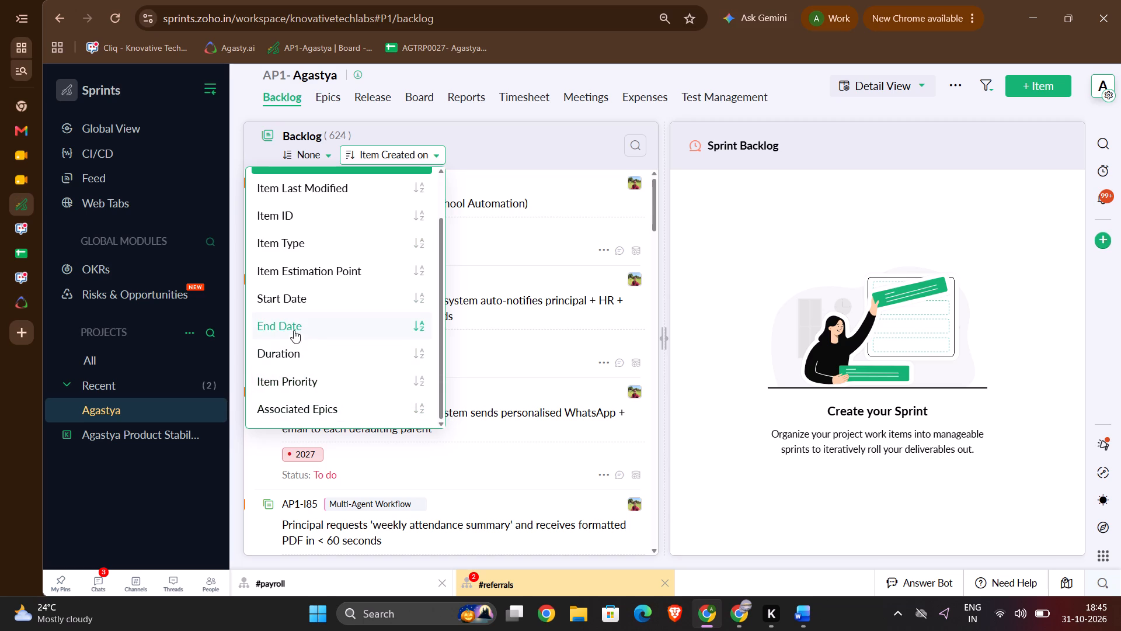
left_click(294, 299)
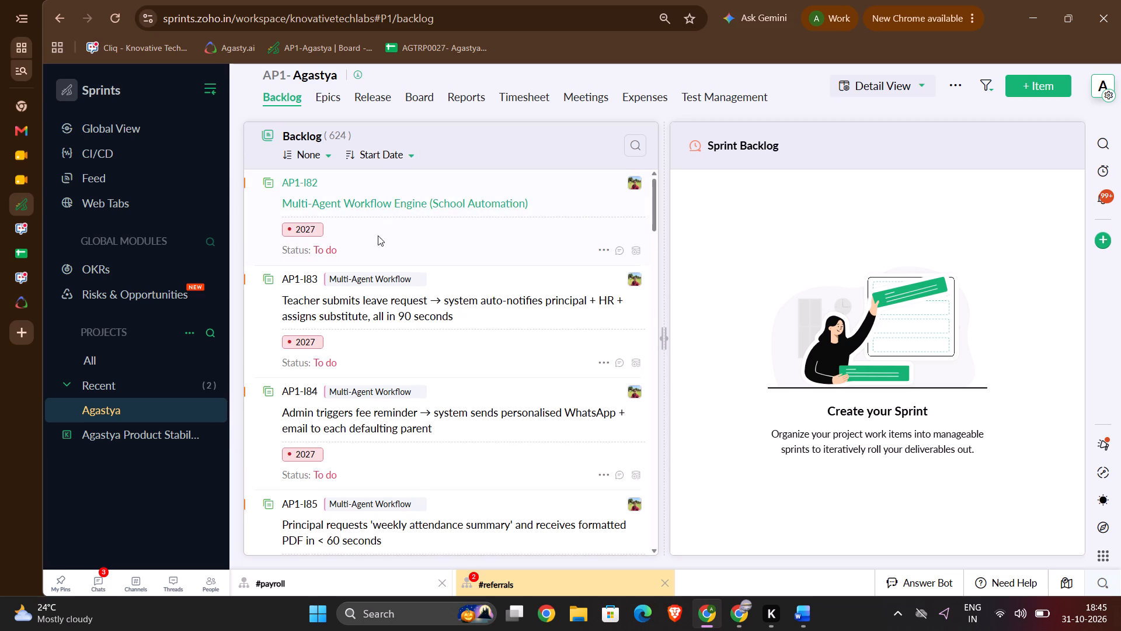
Sort the backlog items by End Date.
left_click(382, 151)
left_click(286, 319)
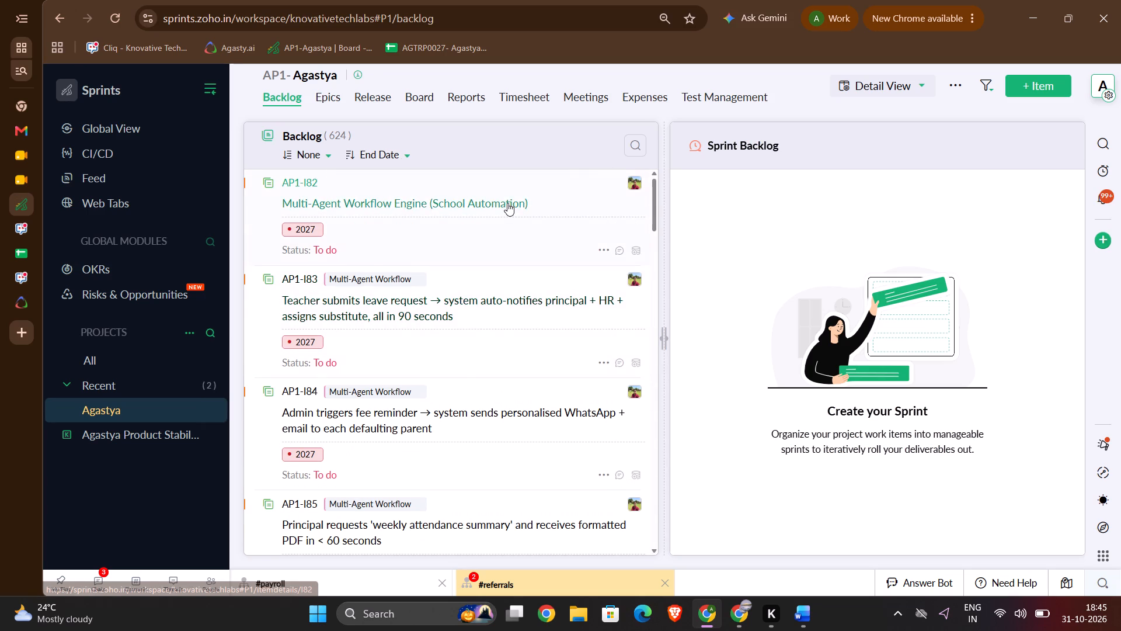
scroll(507, 203, "down", 1)
Search the backlog for IOS and open the bug "IOS - Admin -> Manage student -> Withdrawn student".
left_click(636, 138)
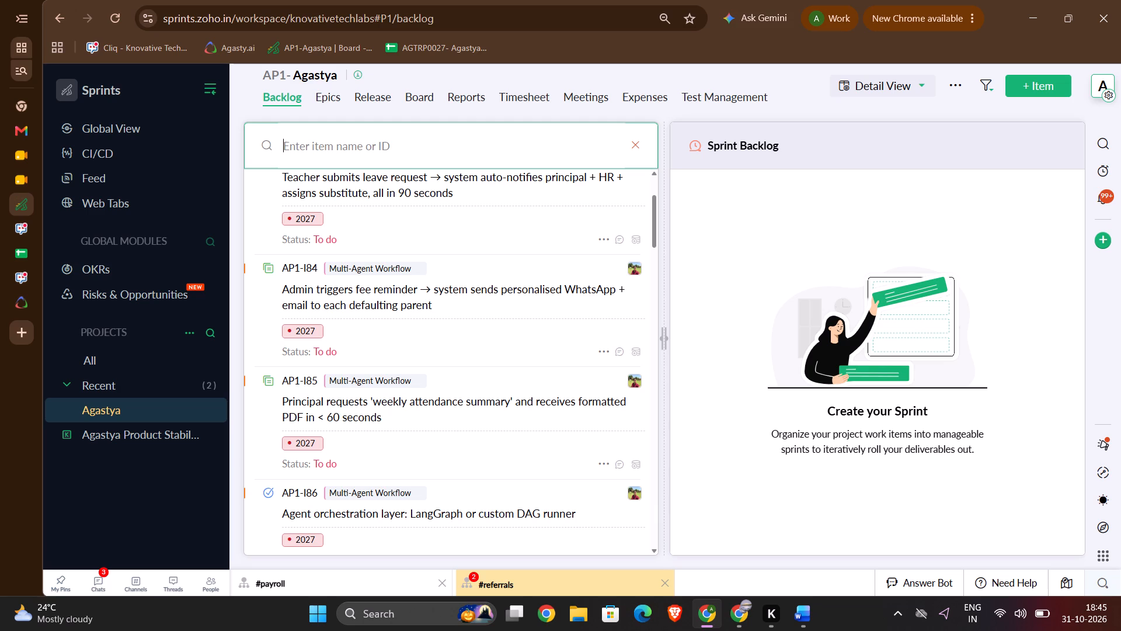
type("IOS")
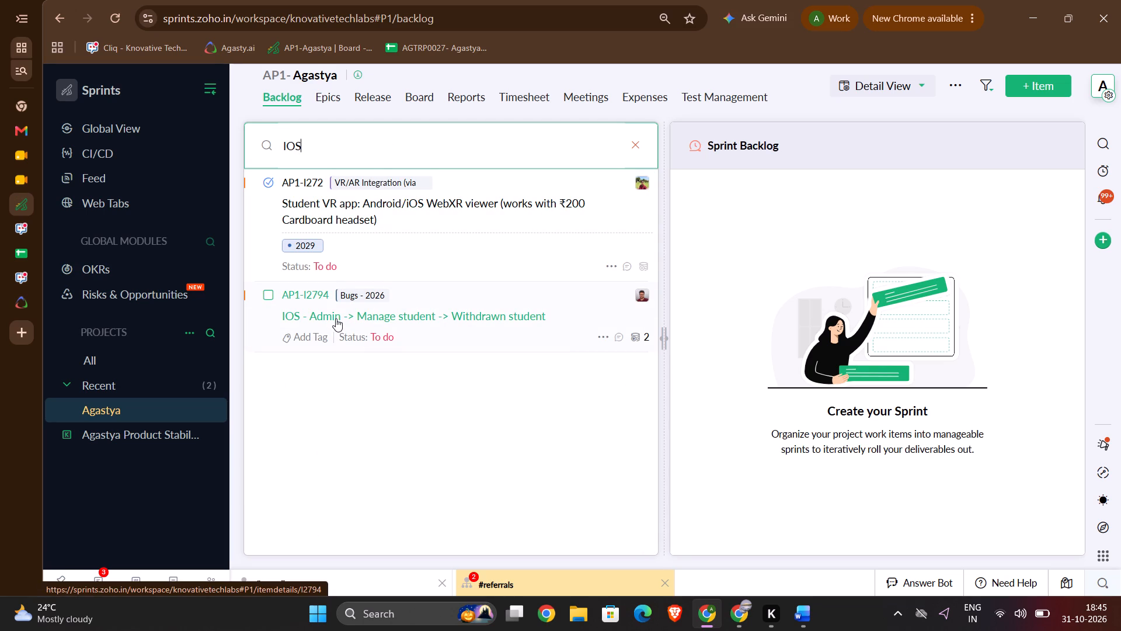
left_click(336, 318)
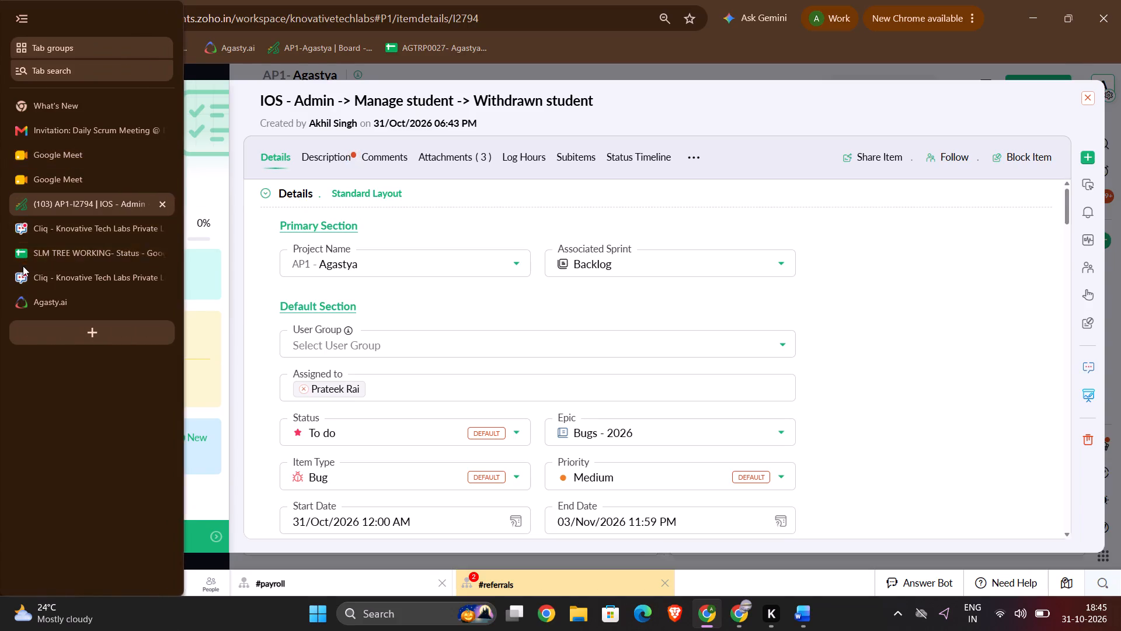
Switch to Cliq and read the new messages in the two unread direct conversations with colleagues.
left_click(27, 226)
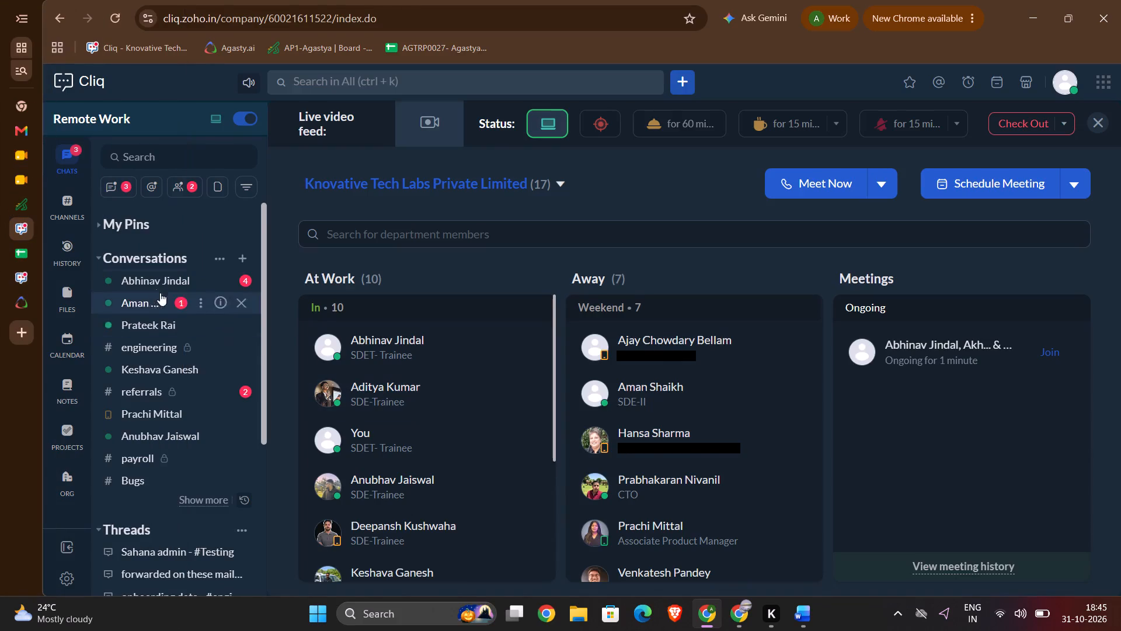
left_click(154, 281)
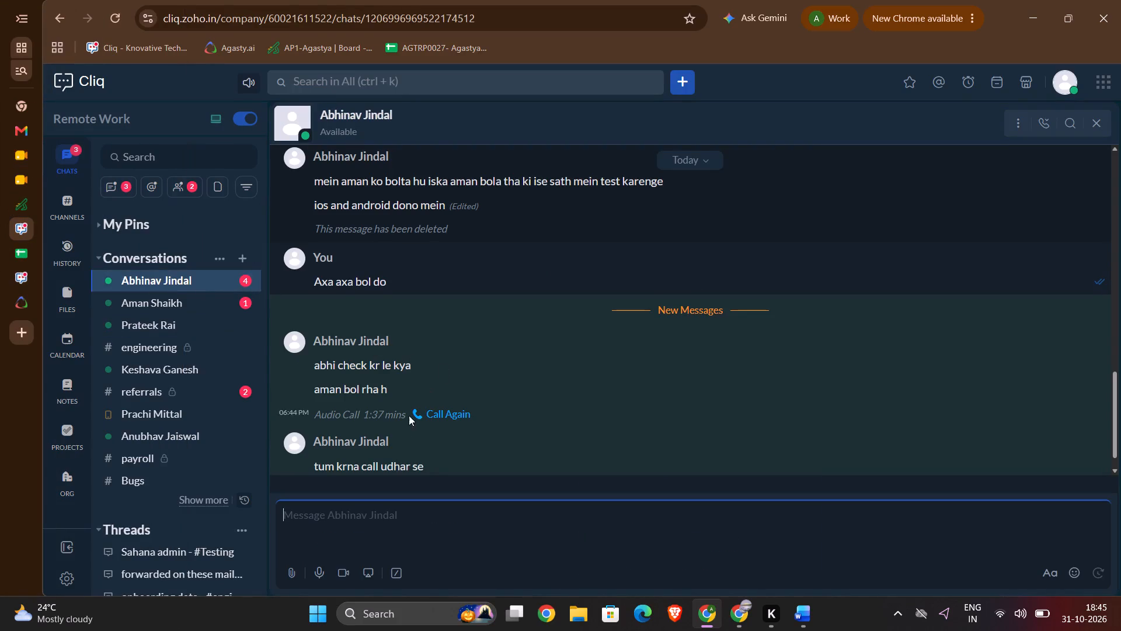
scroll(385, 448, "down", 2)
scroll(444, 427, "down", 1)
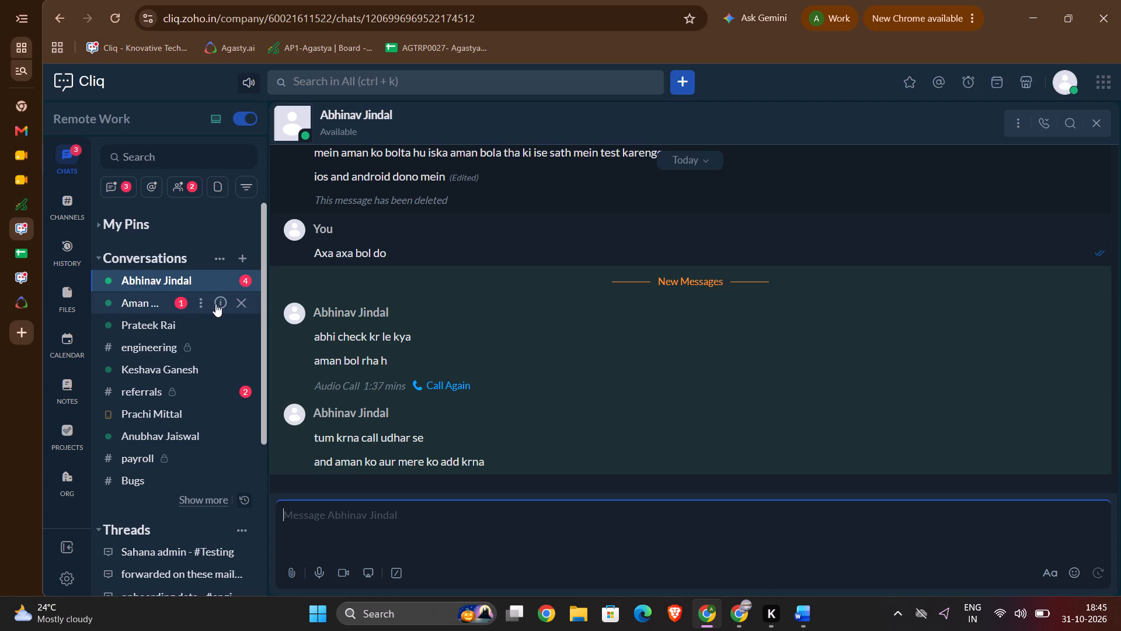
left_click(192, 307)
left_click(131, 303)
scroll(435, 362, "down", 1)
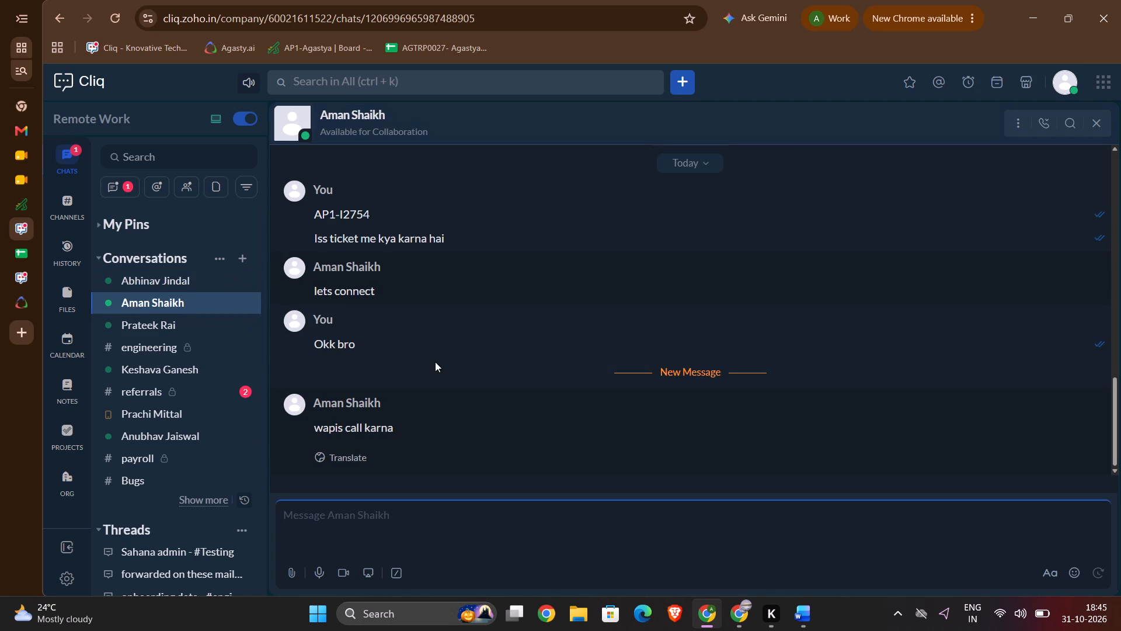
Start an audio call with the colleague whose direct conversation is open.
left_click(1041, 120)
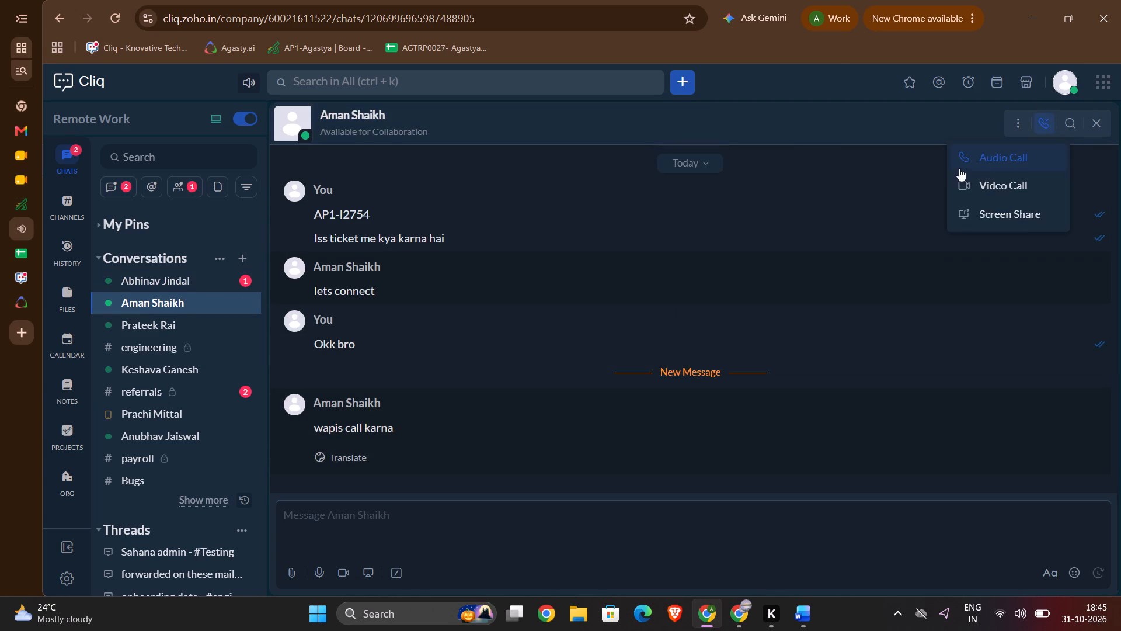
left_click(959, 167)
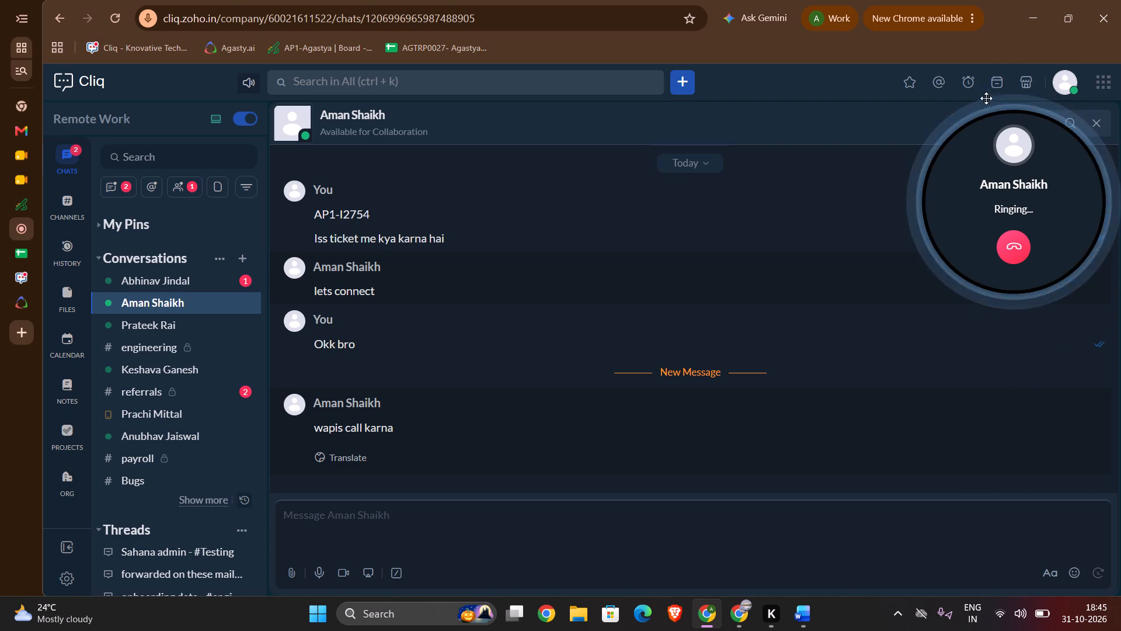
left_click_drag(1016, 167, 1007, 169)
Reply "Okk" in the direct conversation with the colleague who asked for both colleagues to be added to the call.
left_click_drag(1007, 169, 654, 170)
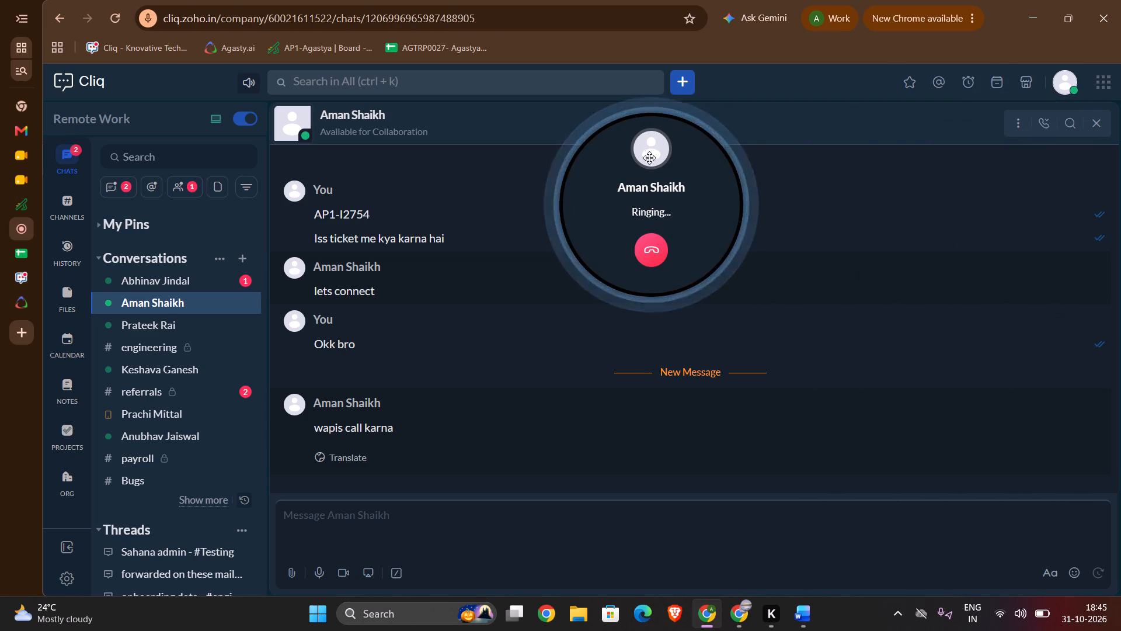
left_click(155, 278)
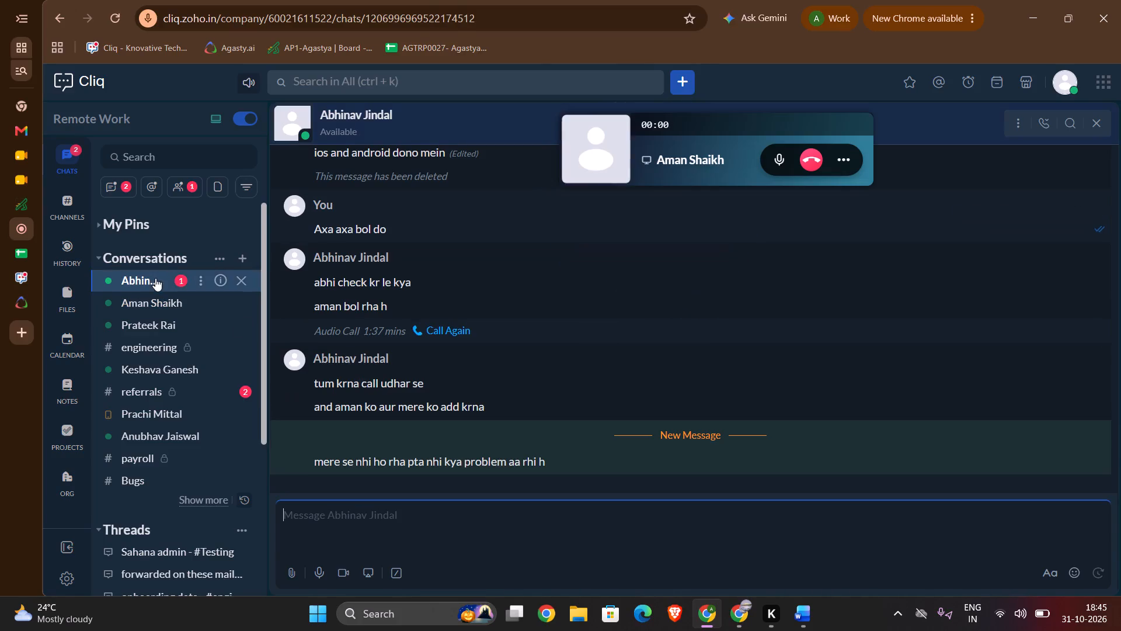
left_click(365, 517)
type("Okk")
key("Return")
Add the colleague from the open conversation to the ongoing audio call and ring them, keeping the topic "Akhil, Aman & More".
left_click(850, 164)
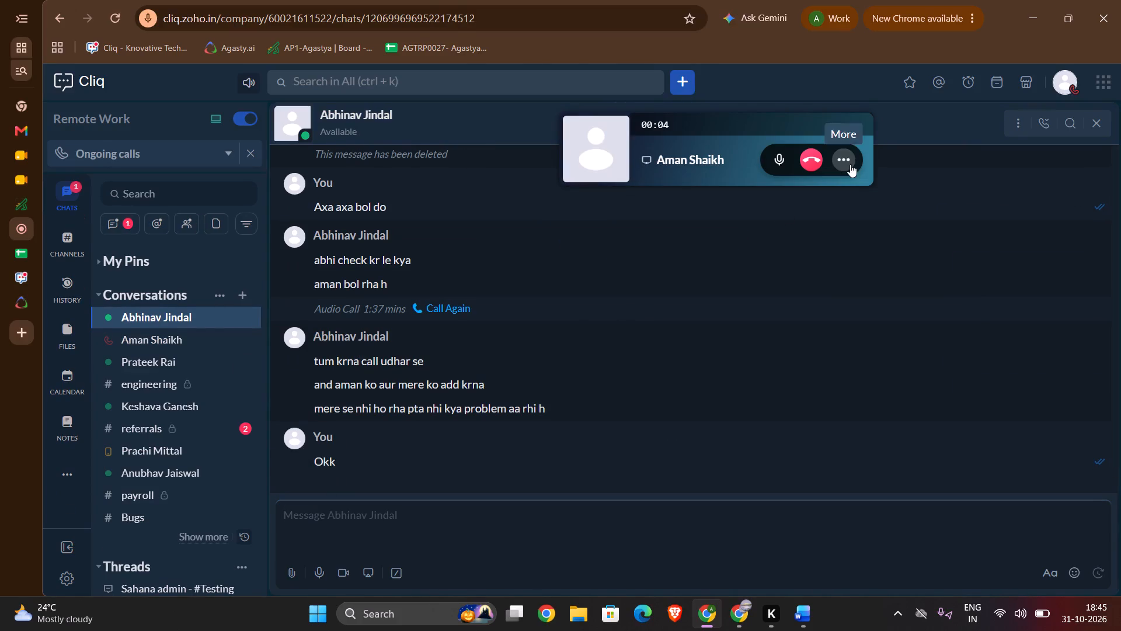
left_click(854, 331)
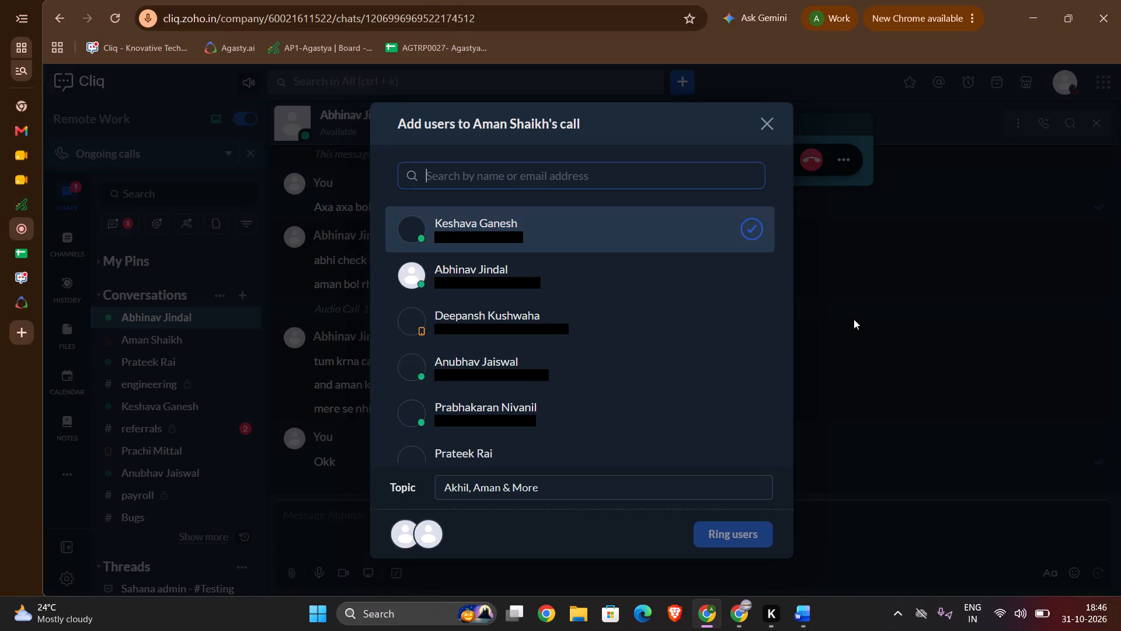
left_click(454, 272)
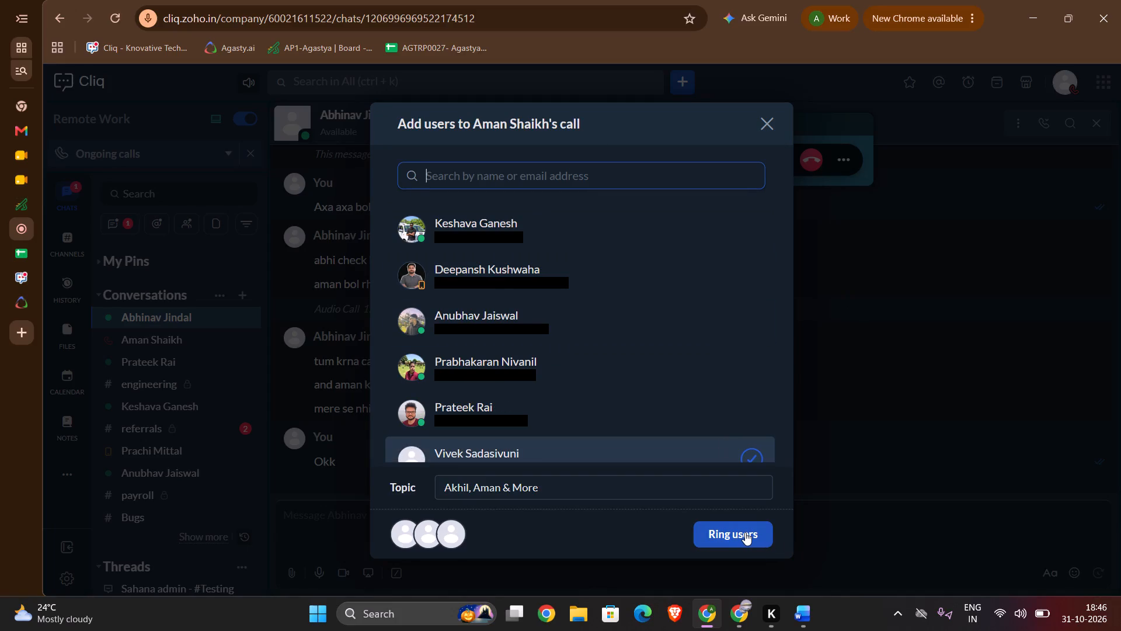
left_click(745, 532)
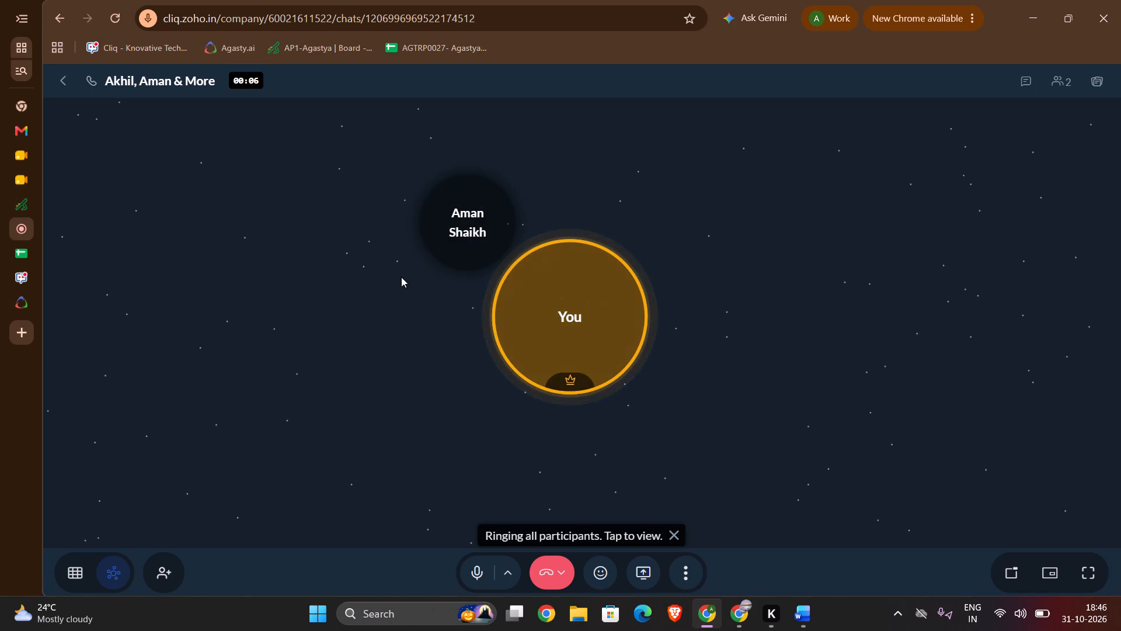
Open the group call's participants list to check who has joined.
left_click(616, 531)
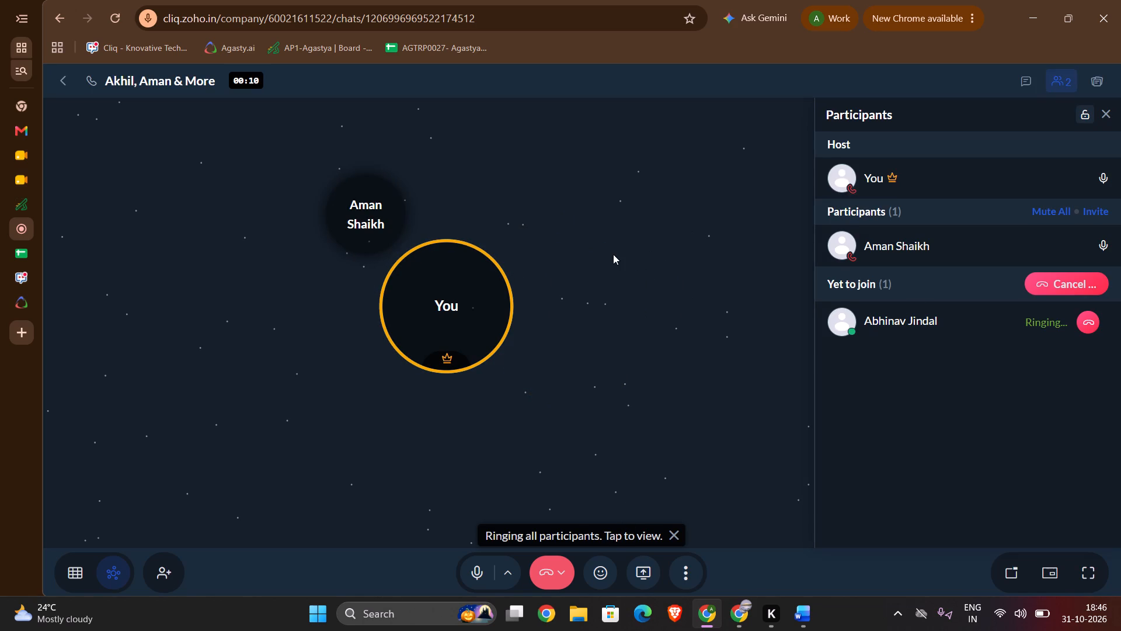
left_click(653, 253)
Lock the ongoing group meeting.
left_click(1100, 115)
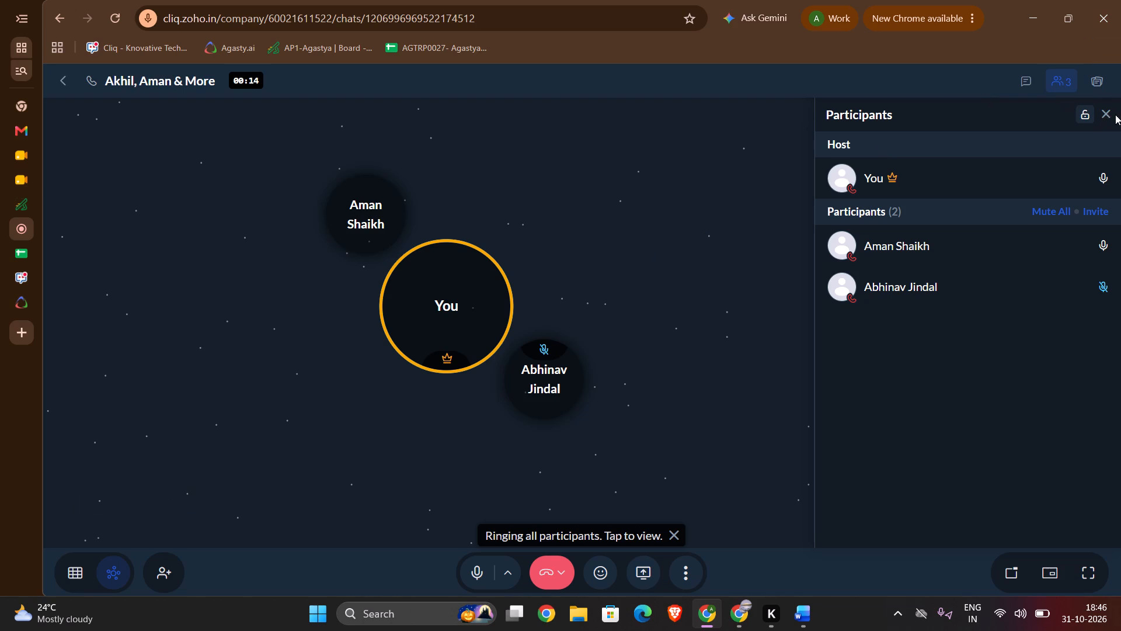
left_click(1114, 115)
left_click(1088, 117)
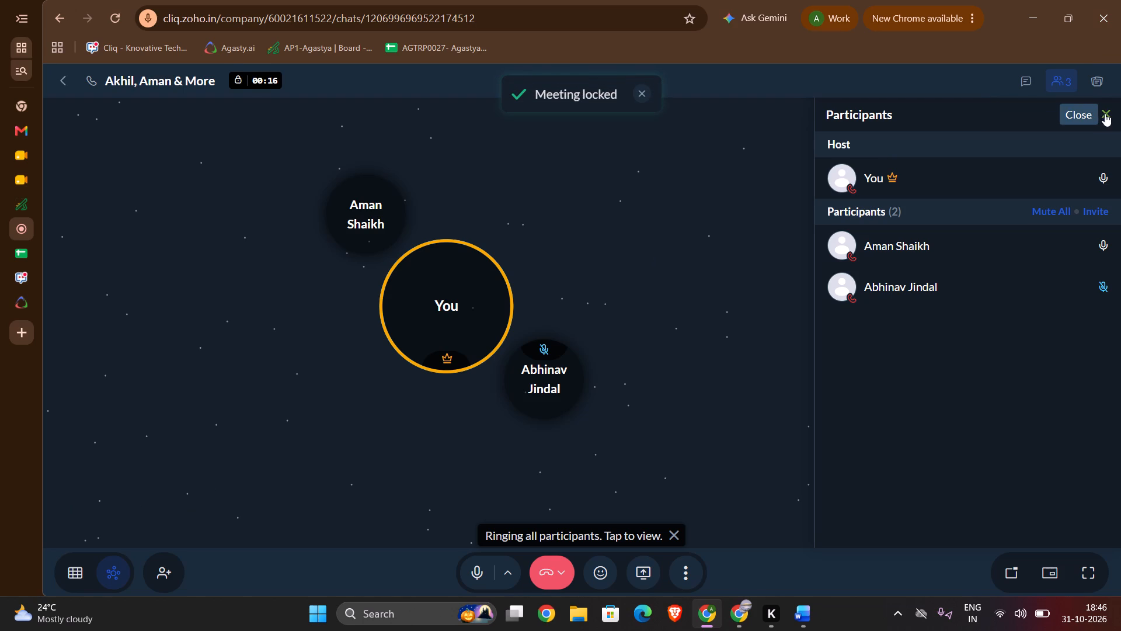
left_click(1082, 115)
left_click(1096, 112)
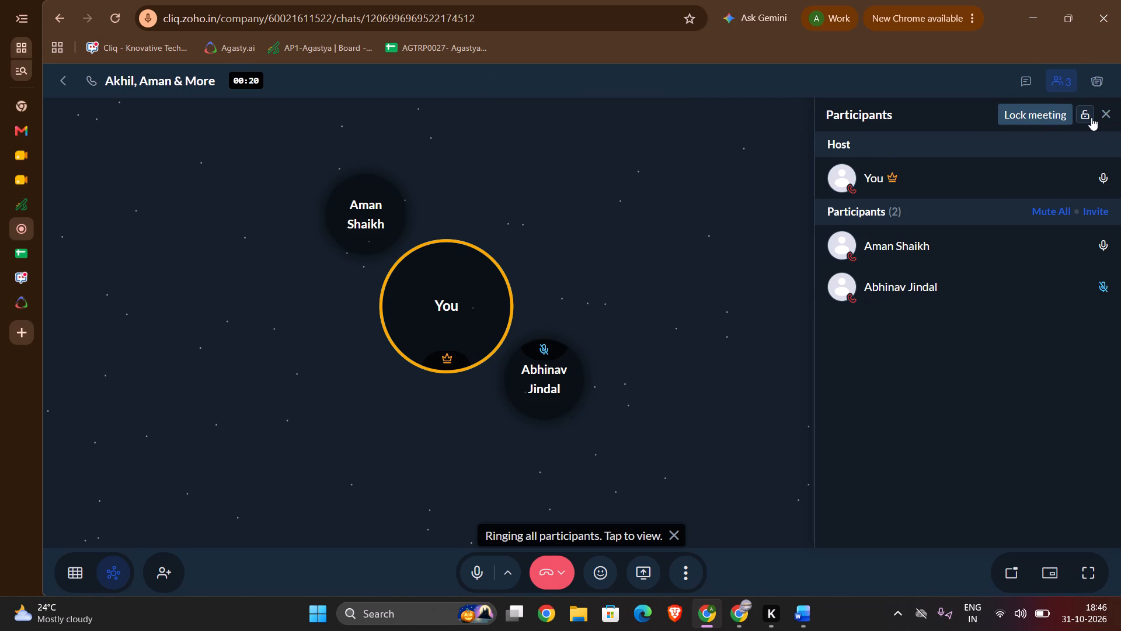
left_click(1090, 117)
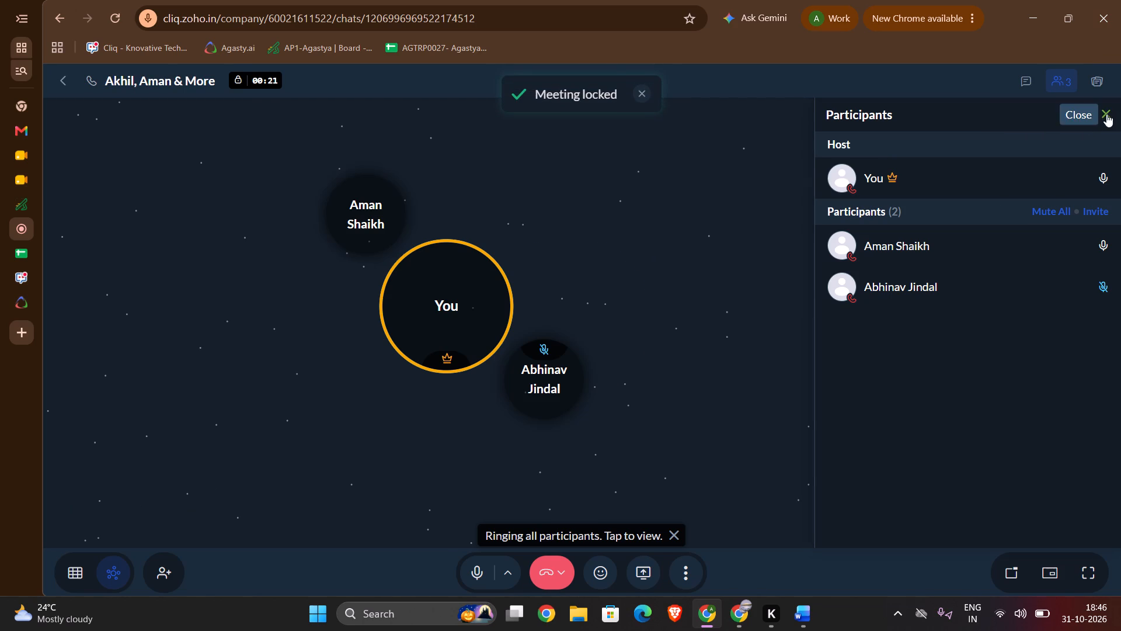
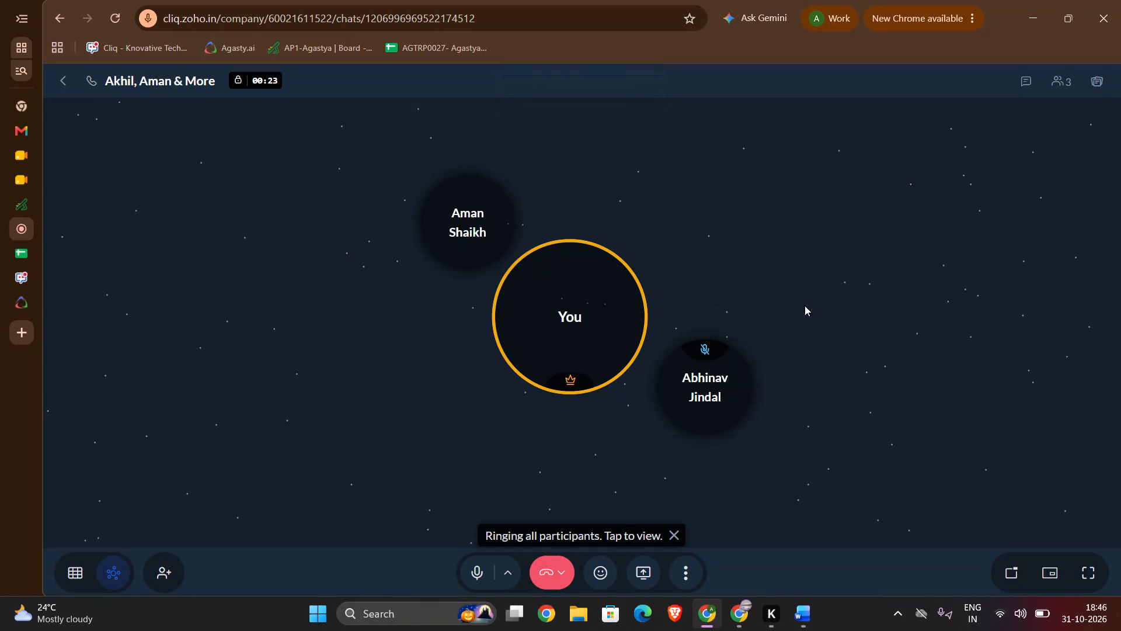
Switch to Zoho Sprints and copy the item ID AP1-I2794 from the withdrawn-student bug, closing its details.
left_click(30, 203)
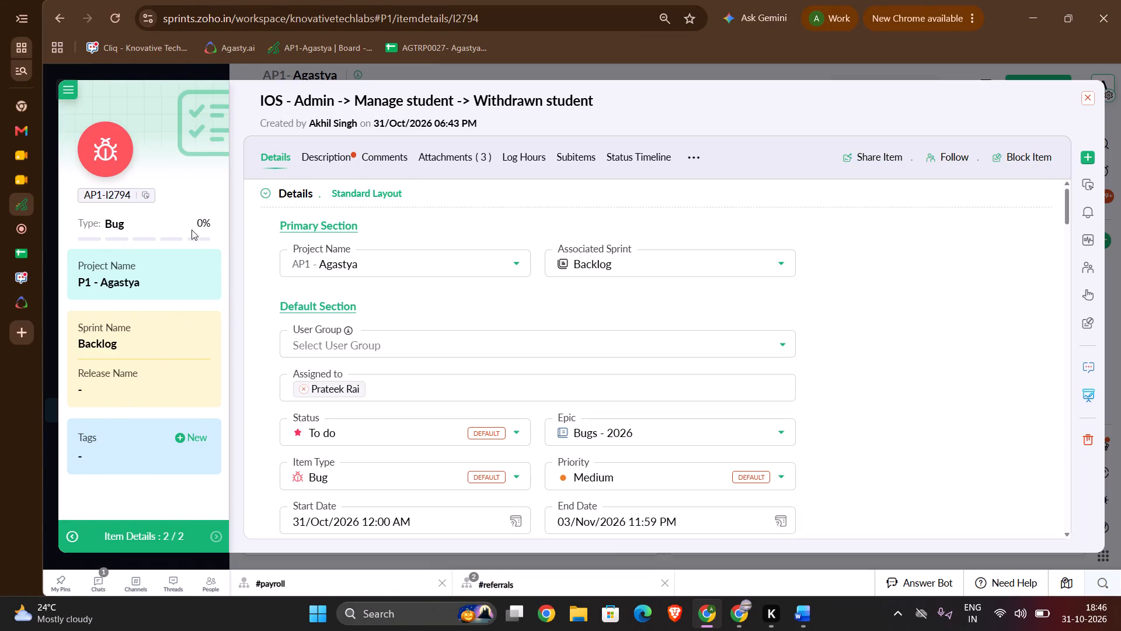
left_click_drag(130, 191, 102, 195)
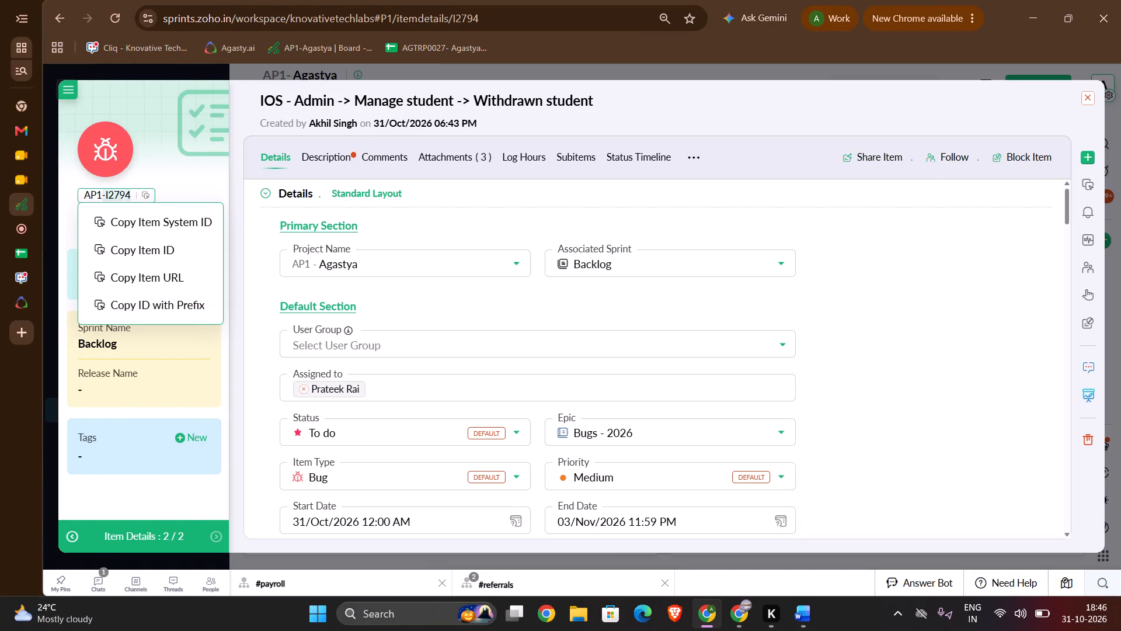
left_click_drag(102, 195, 86, 195)
key("ctrl+c")
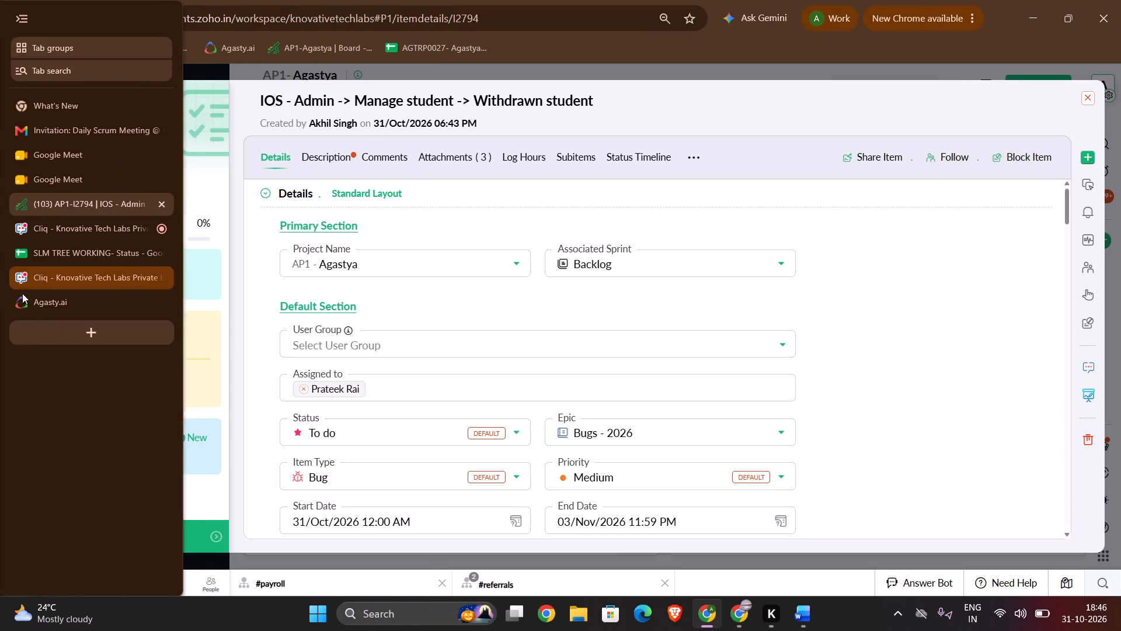
left_click(1083, 97)
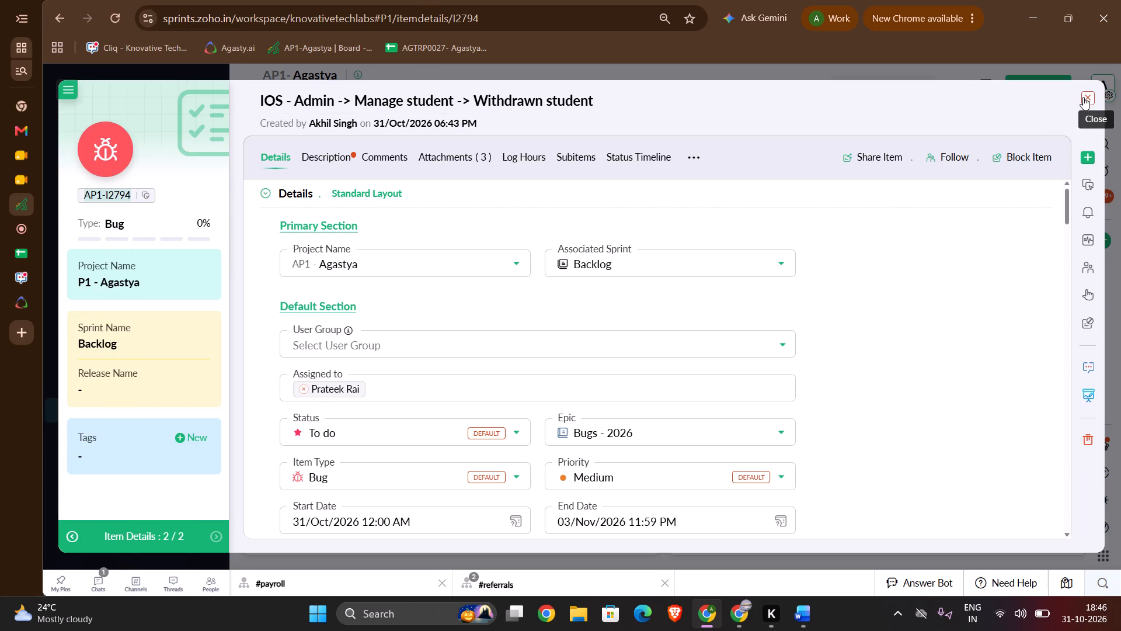
Open the "iOS - Withdraw Students" task from the Done column of the Sprint 11 board and go to its comments.
left_click(415, 96)
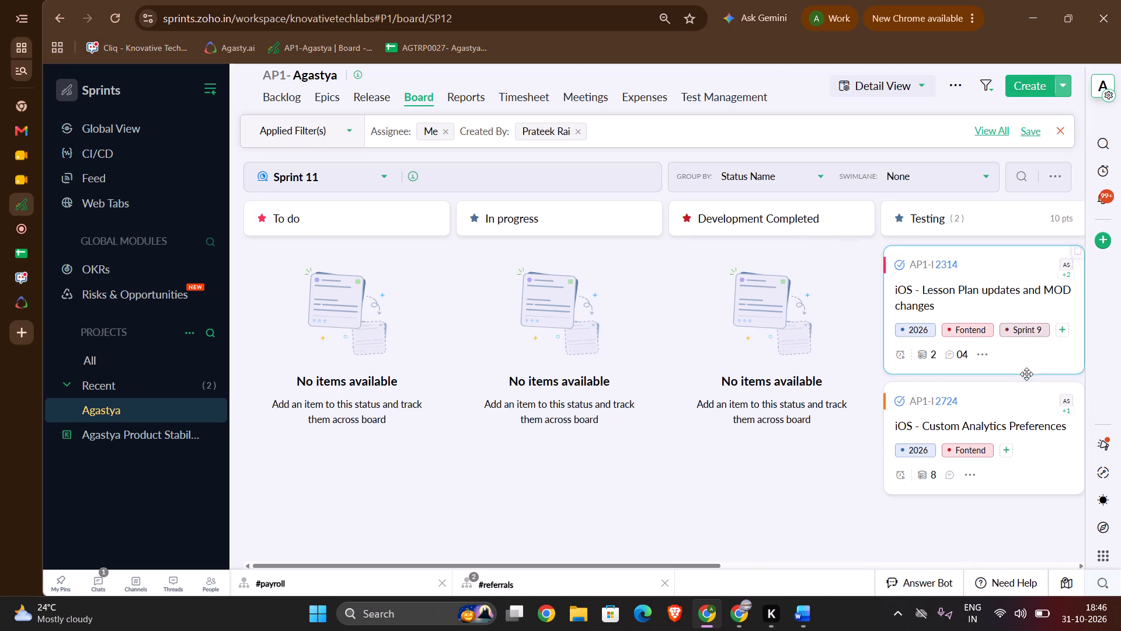
scroll(1026, 375, "left", 10)
scroll(1001, 450, "down", 8)
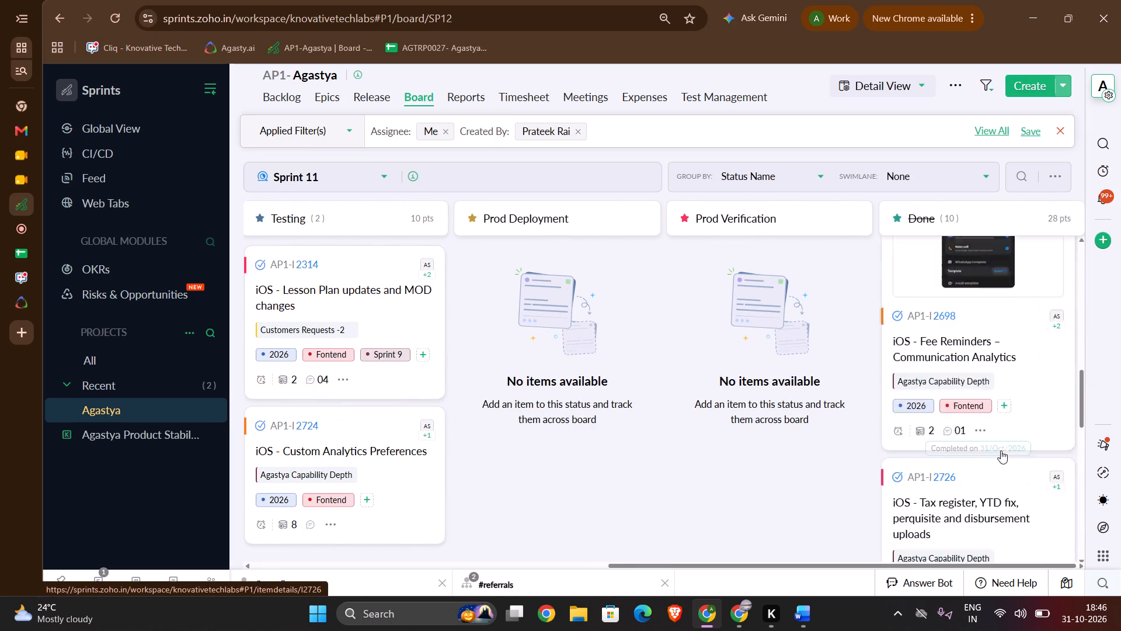
scroll(1001, 450, "down", 11)
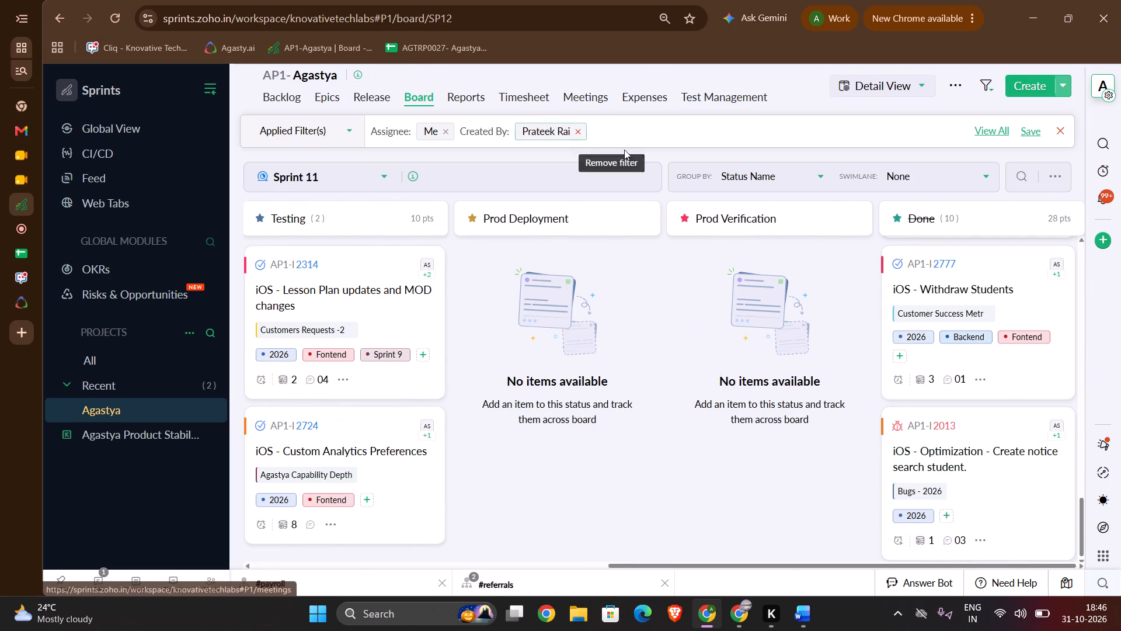
scroll(894, 410, "down", 1)
scroll(972, 403, "up", 1)
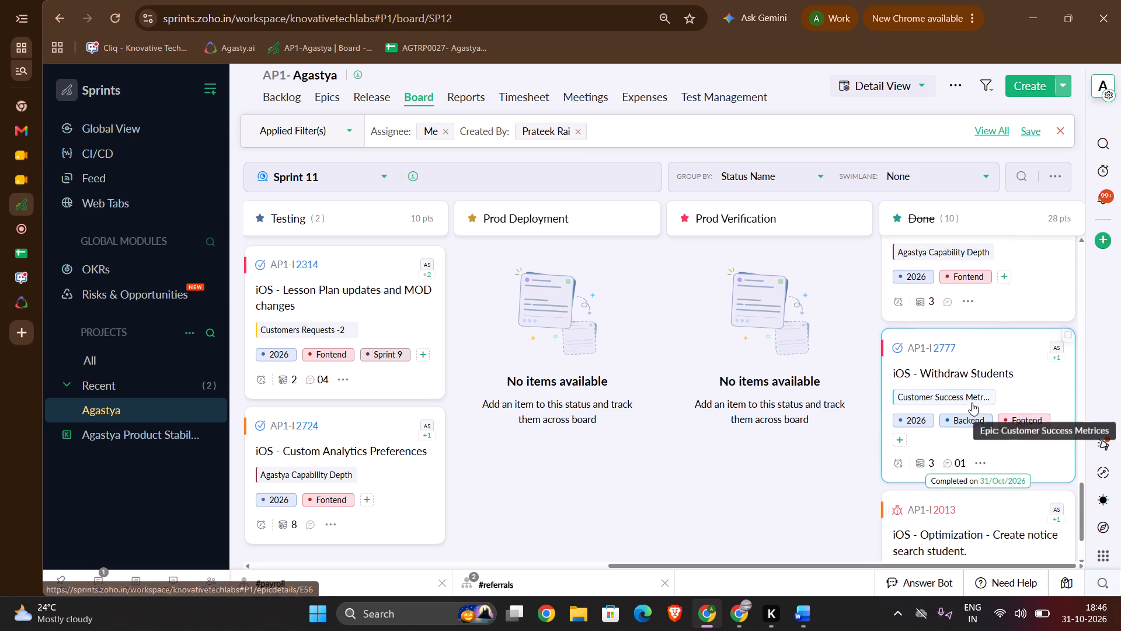
left_click(965, 377)
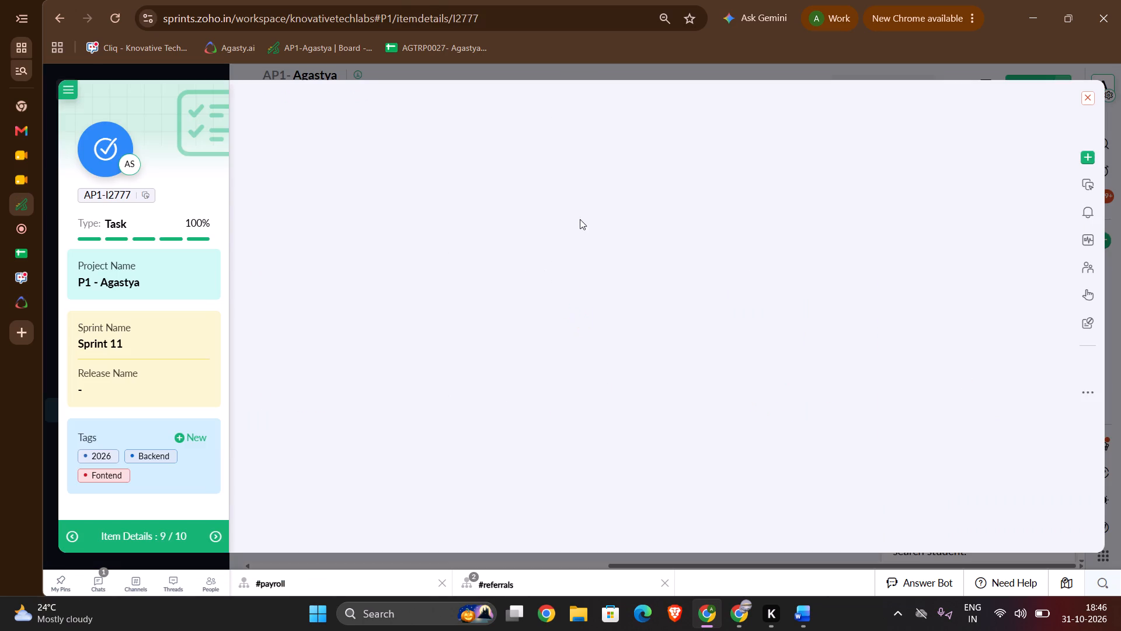
scroll(477, 345, "down", 7)
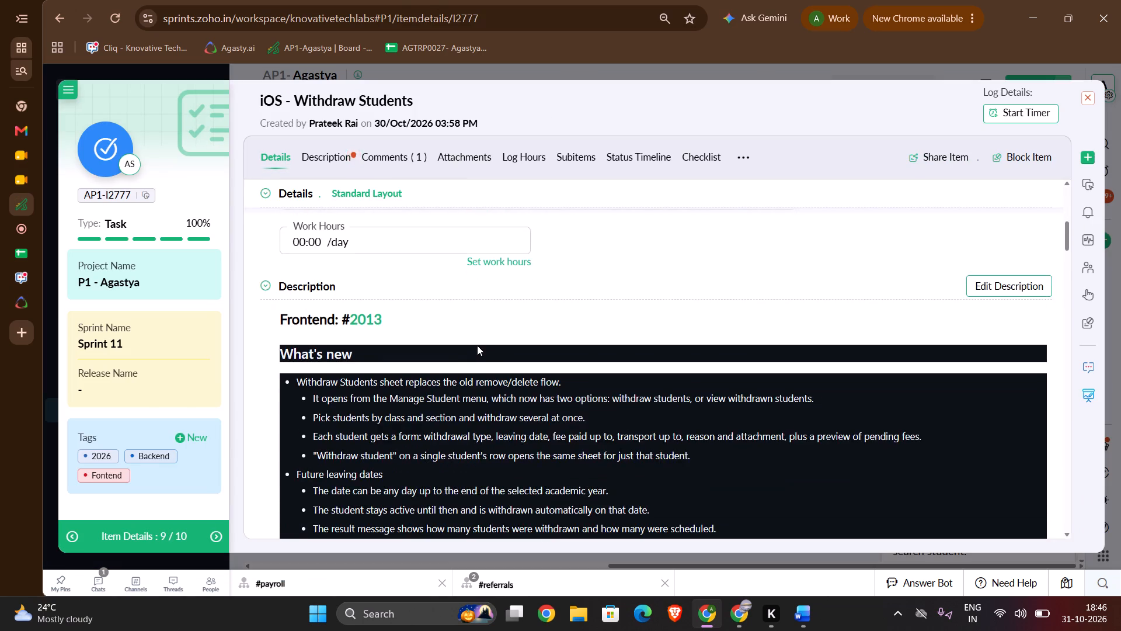
scroll(477, 345, "down", 6)
scroll(661, 284, "up", 1)
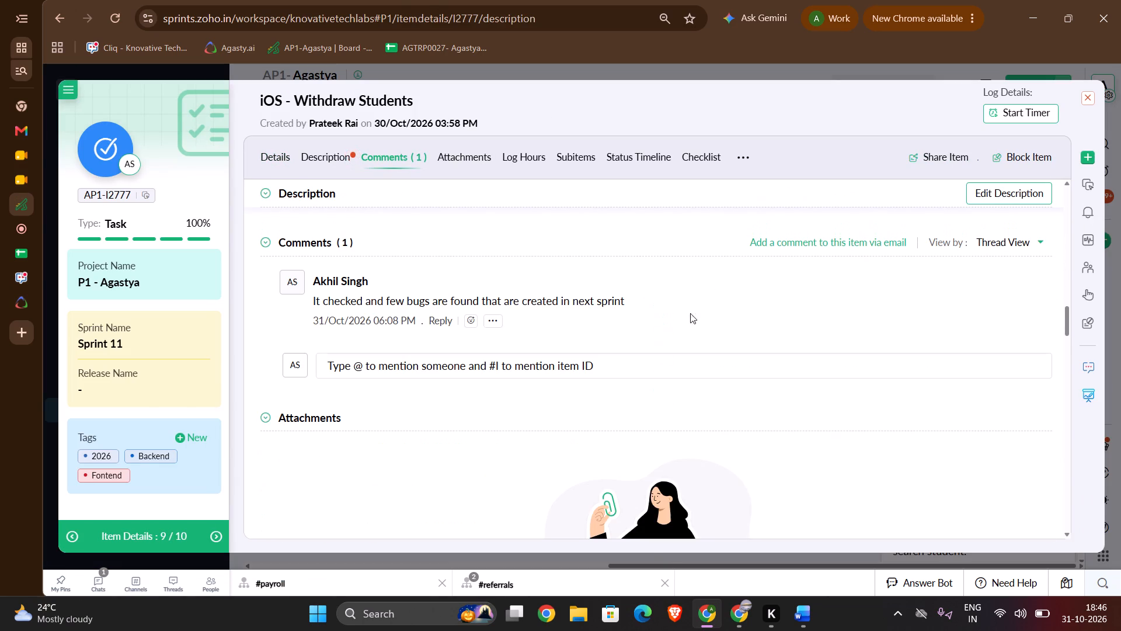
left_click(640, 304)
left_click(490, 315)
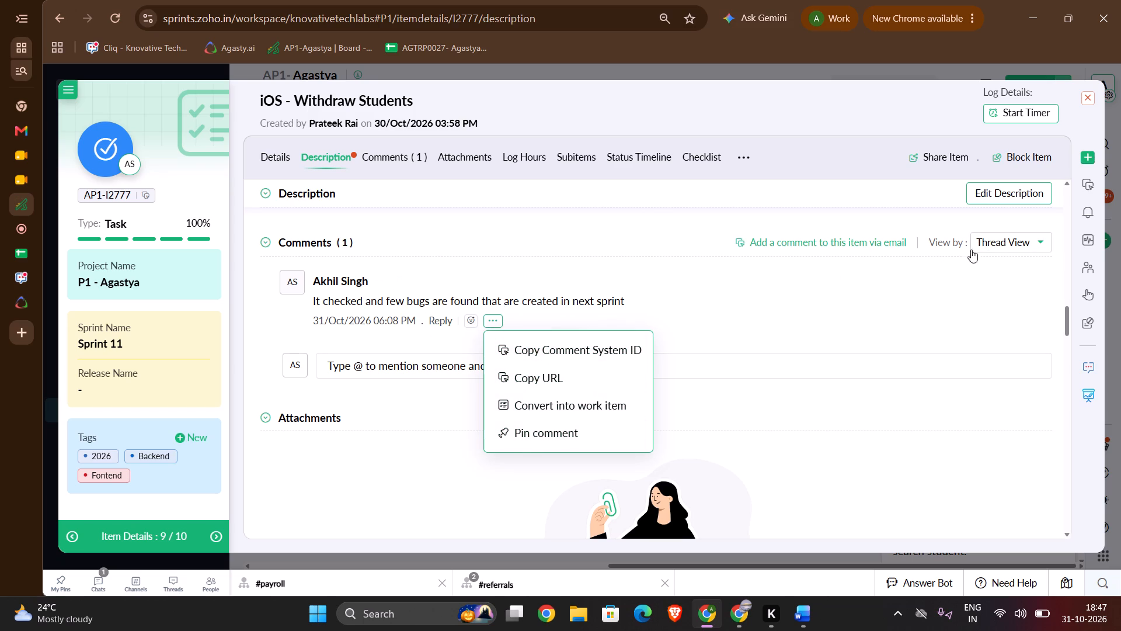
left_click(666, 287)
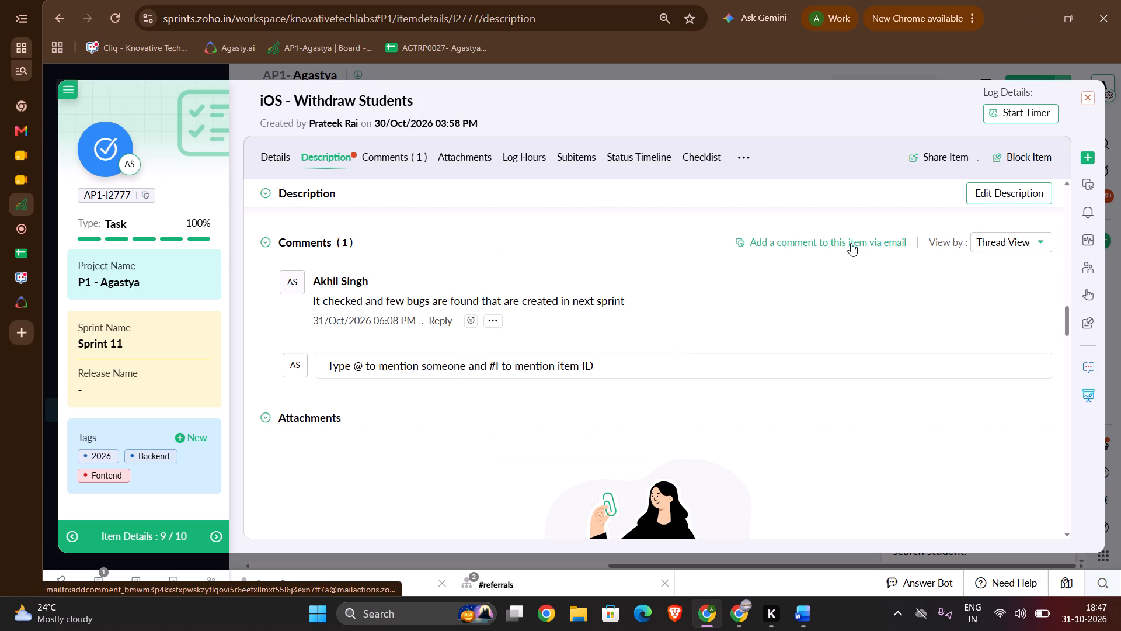
Add the comment "Next sprint id is AP1-I2794" to the task, check it in the thread and close the task.
left_click(392, 357)
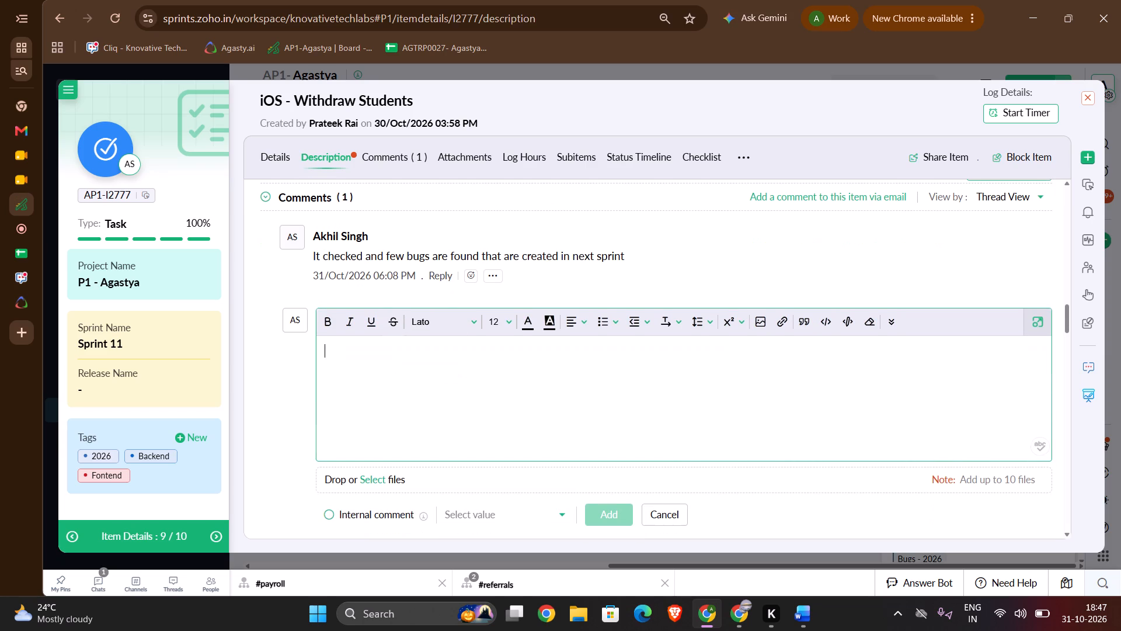
type("Next spr")
type("itn")
key("BackSpace")
key("BackSpace")
type("nt id is")
key("space")
key("ctrl+v")
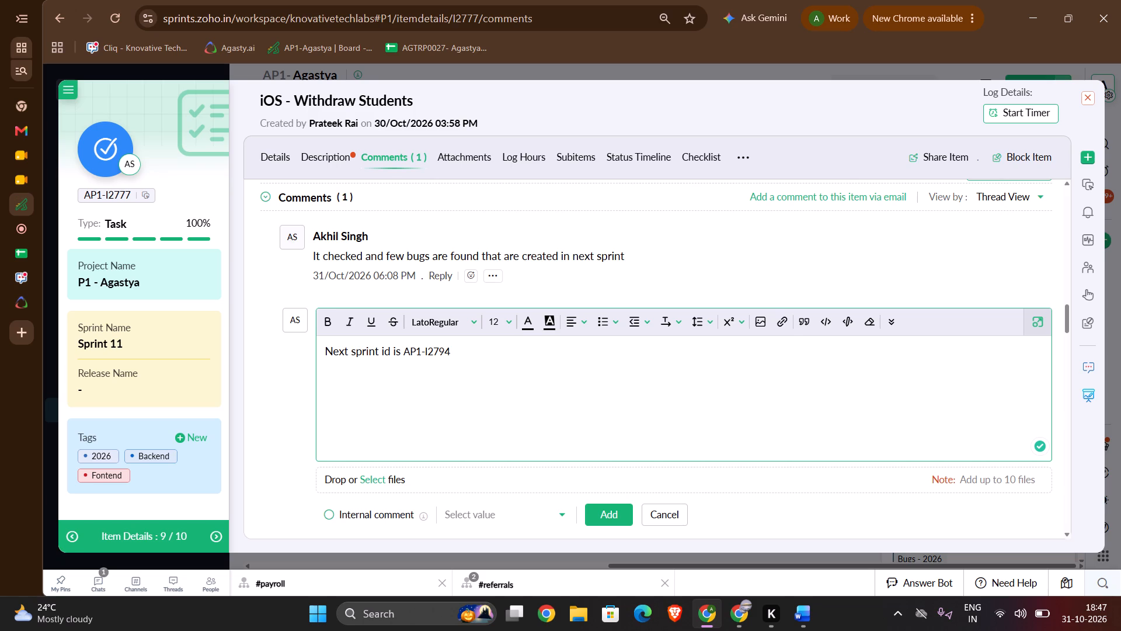
left_click(605, 509)
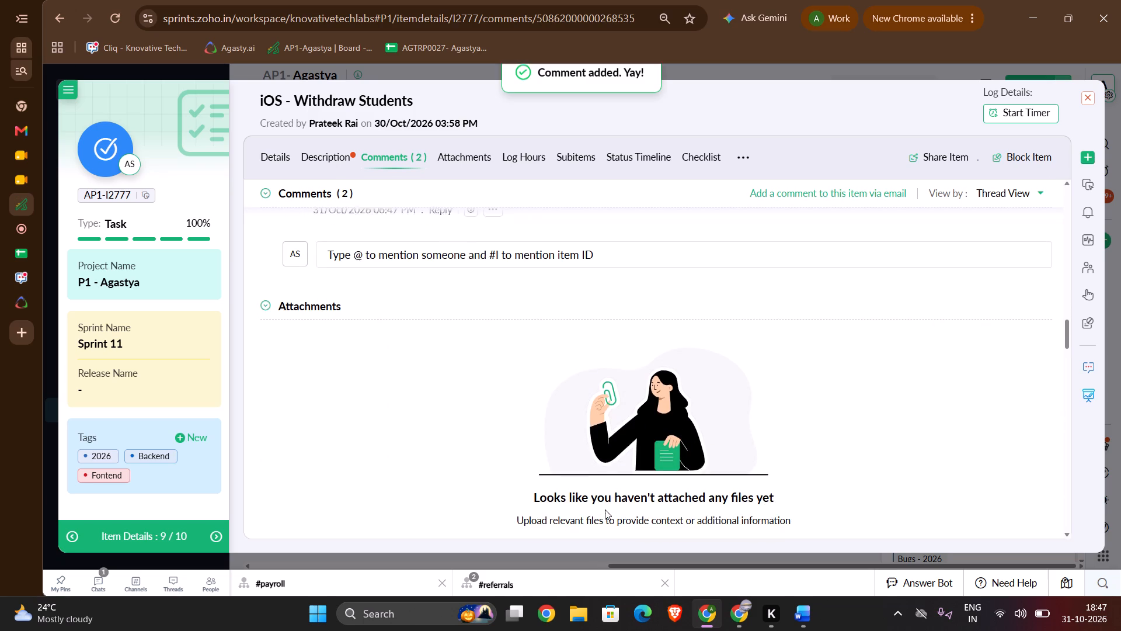
scroll(548, 387, "up", 2)
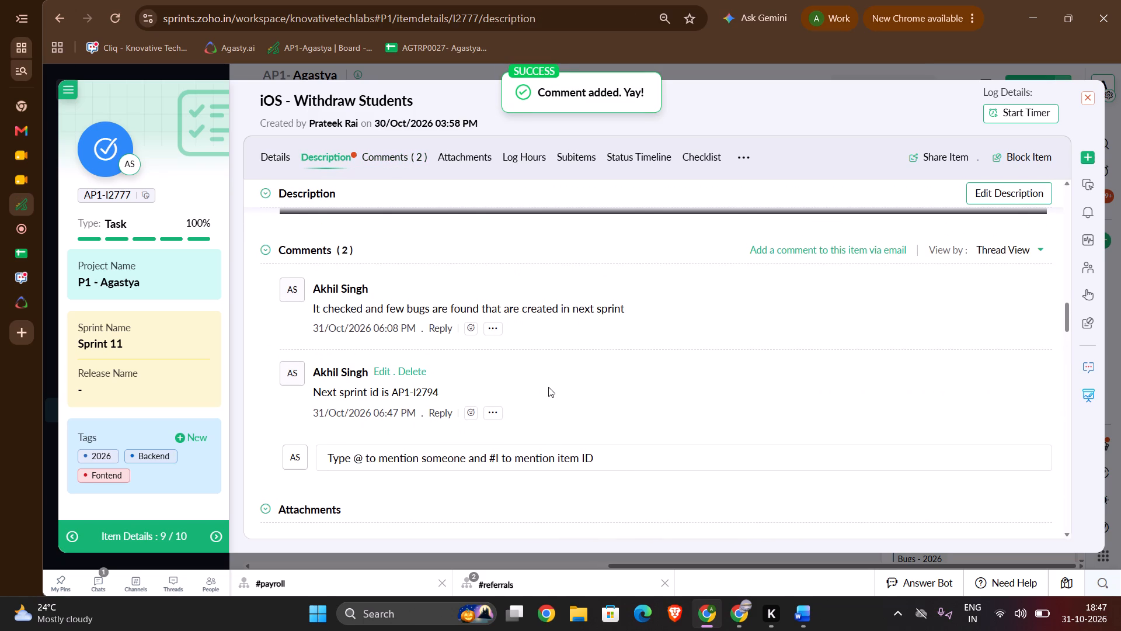
scroll(548, 387, "up", 1)
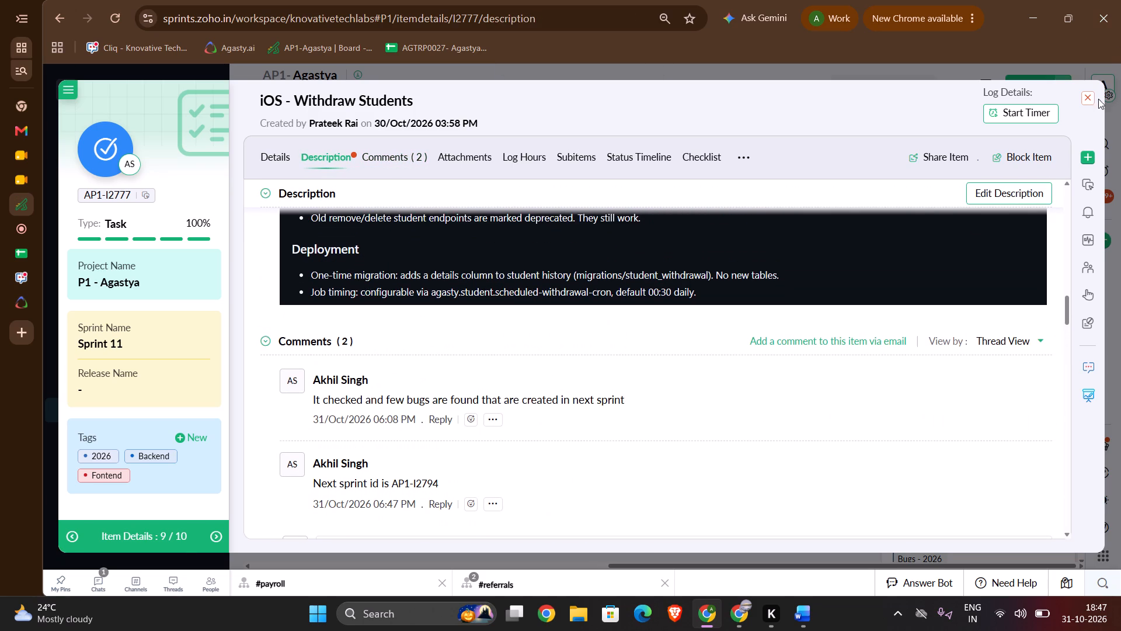
left_click(1088, 101)
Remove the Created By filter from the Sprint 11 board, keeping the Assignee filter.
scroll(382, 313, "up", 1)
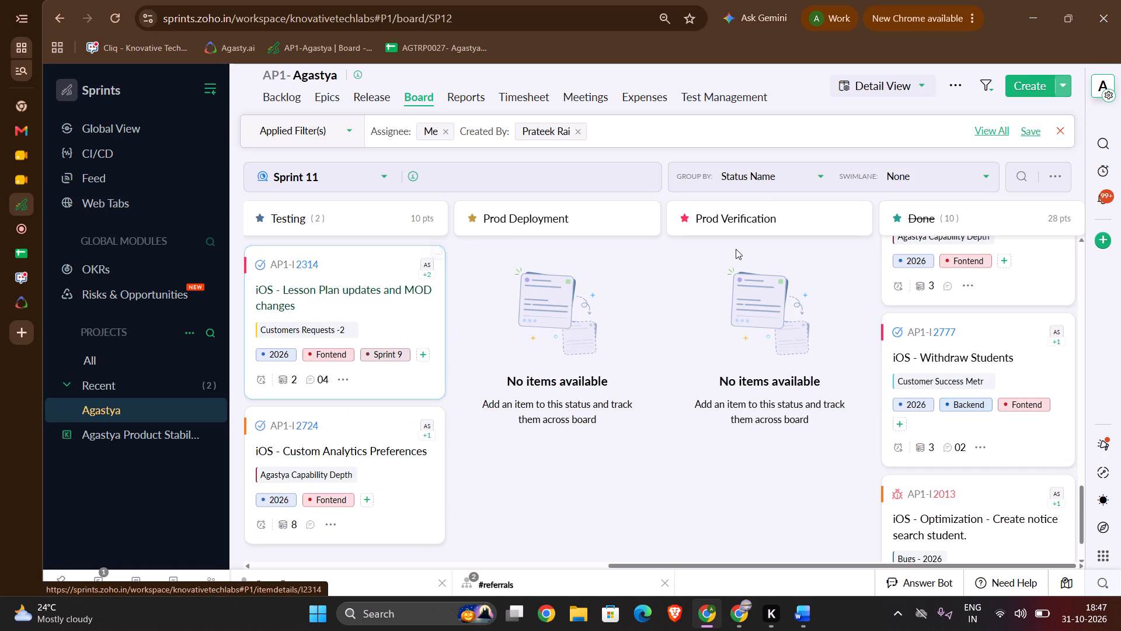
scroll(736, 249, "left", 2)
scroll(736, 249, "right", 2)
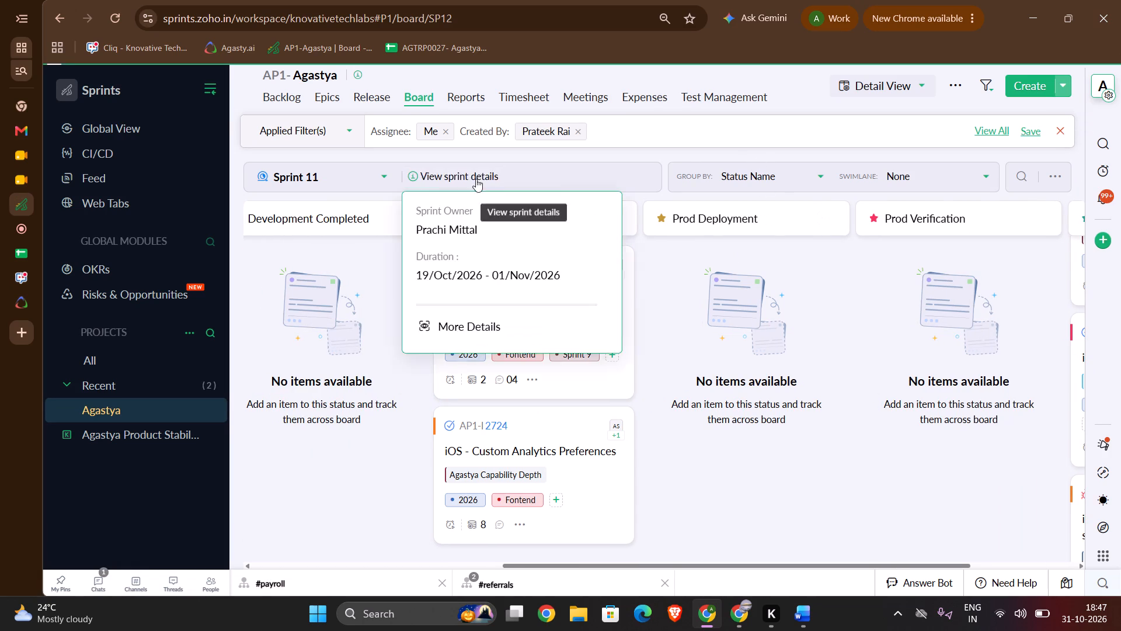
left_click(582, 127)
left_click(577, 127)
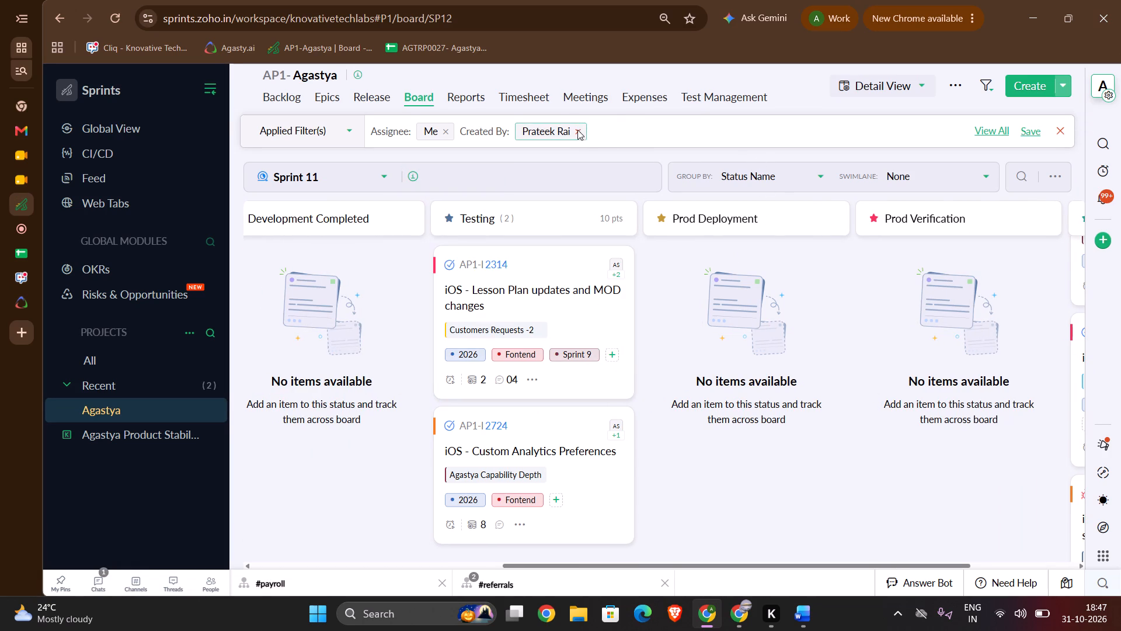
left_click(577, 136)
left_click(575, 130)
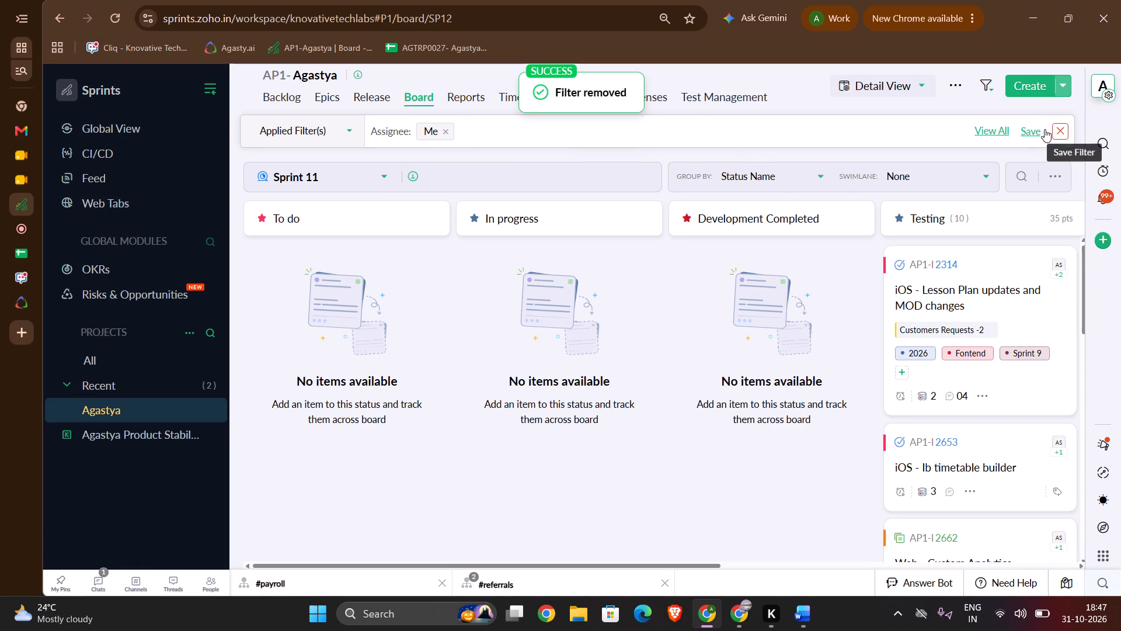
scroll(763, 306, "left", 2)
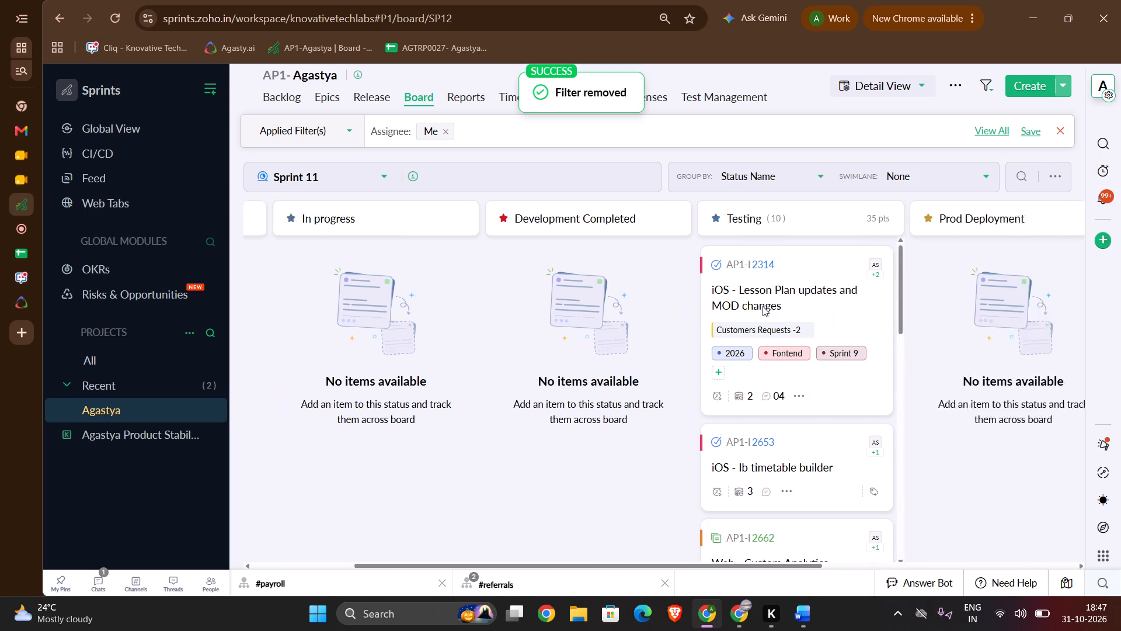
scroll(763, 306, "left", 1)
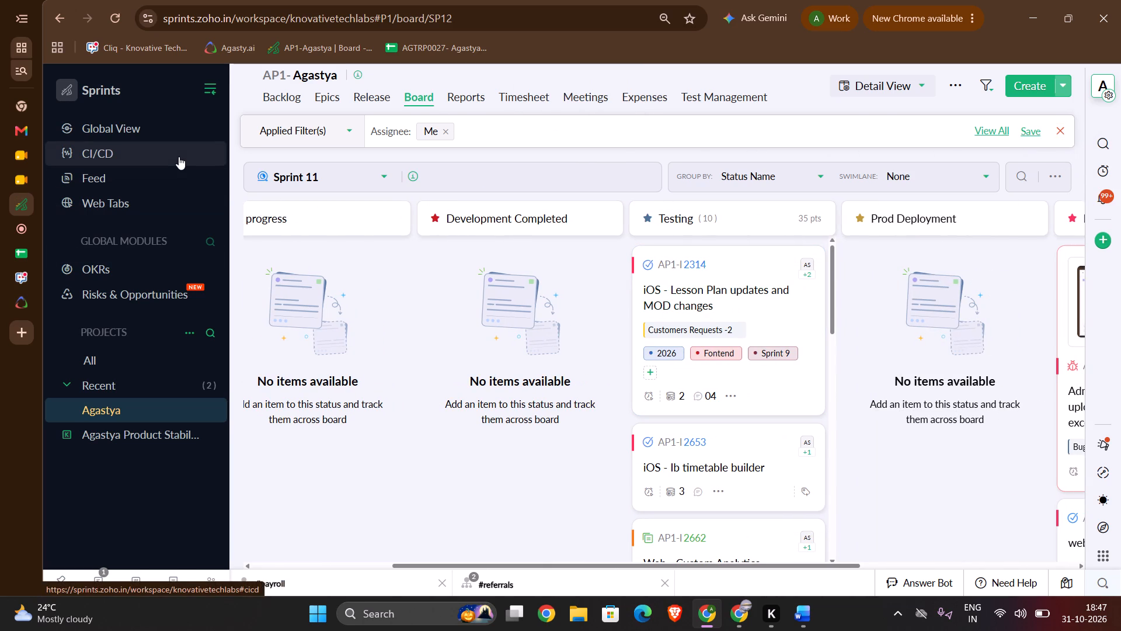
Clear the board's filters, filter Sprint 11 by Assignee Me and Created By colleague Aman, and look through the Testing column.
left_click(1064, 136)
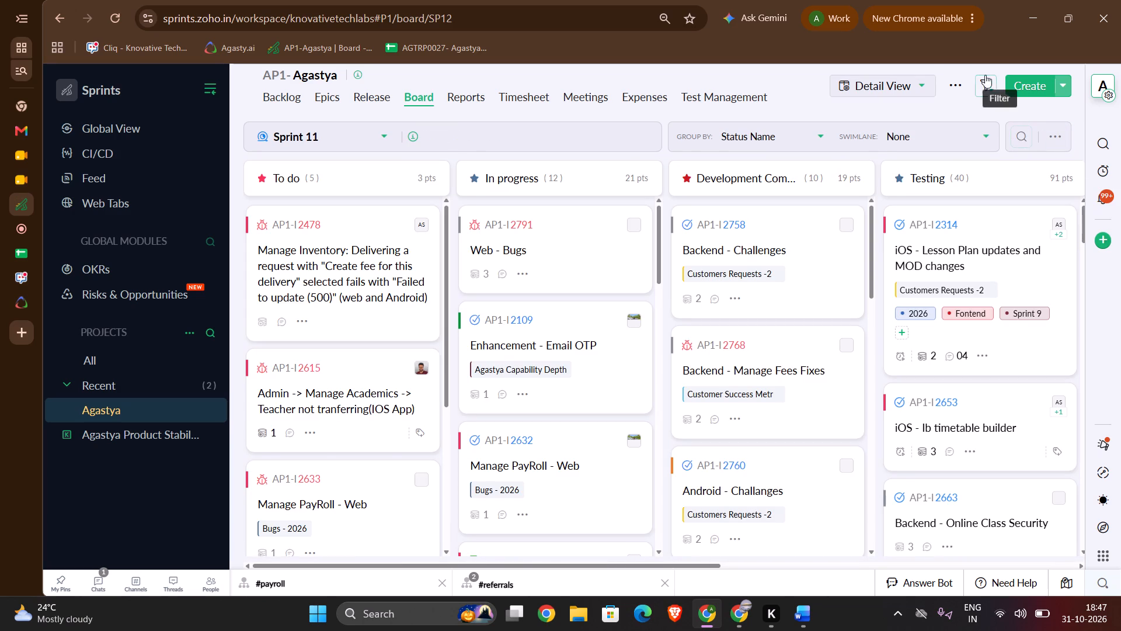
left_click(978, 78)
left_click(845, 150)
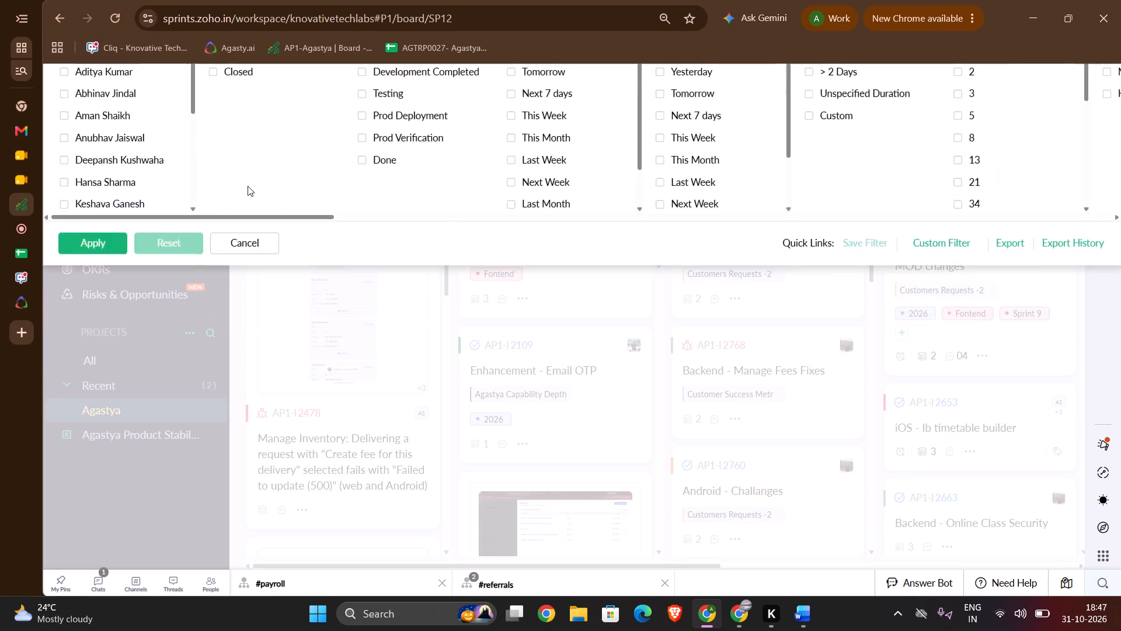
left_click(65, 130)
scroll(492, 175, "left", 3)
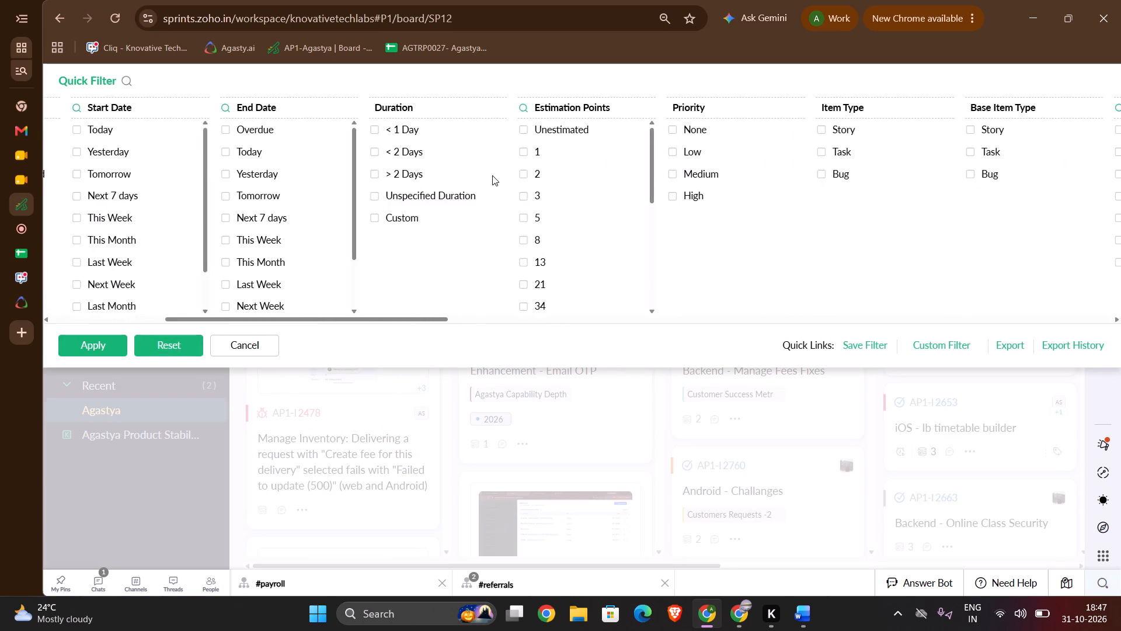
scroll(492, 175, "left", 13)
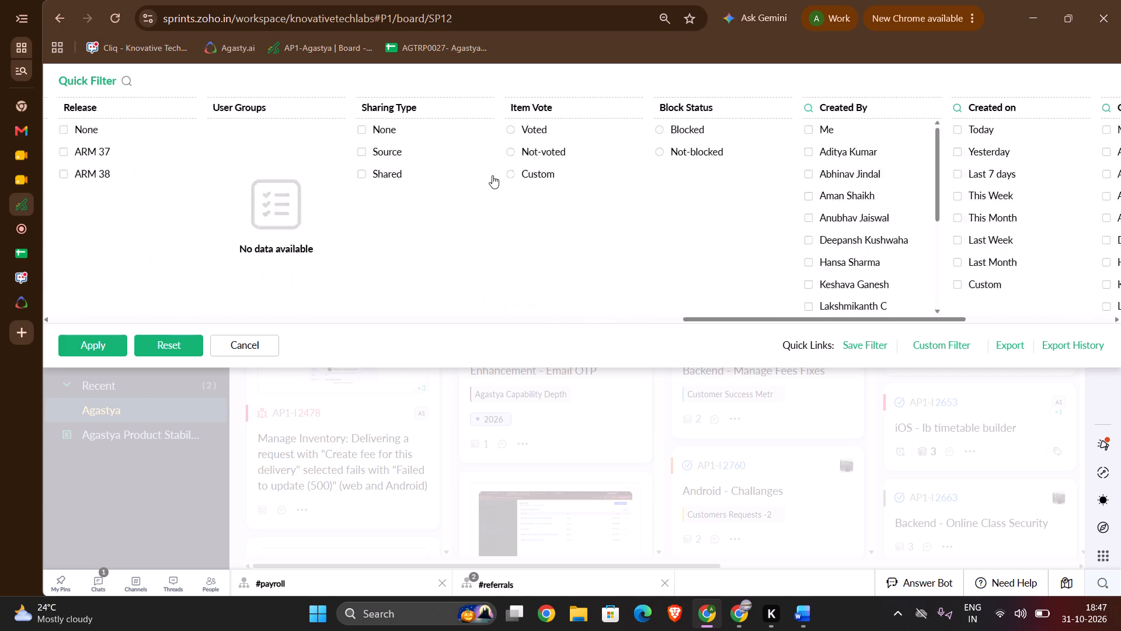
scroll(492, 175, "left", 4)
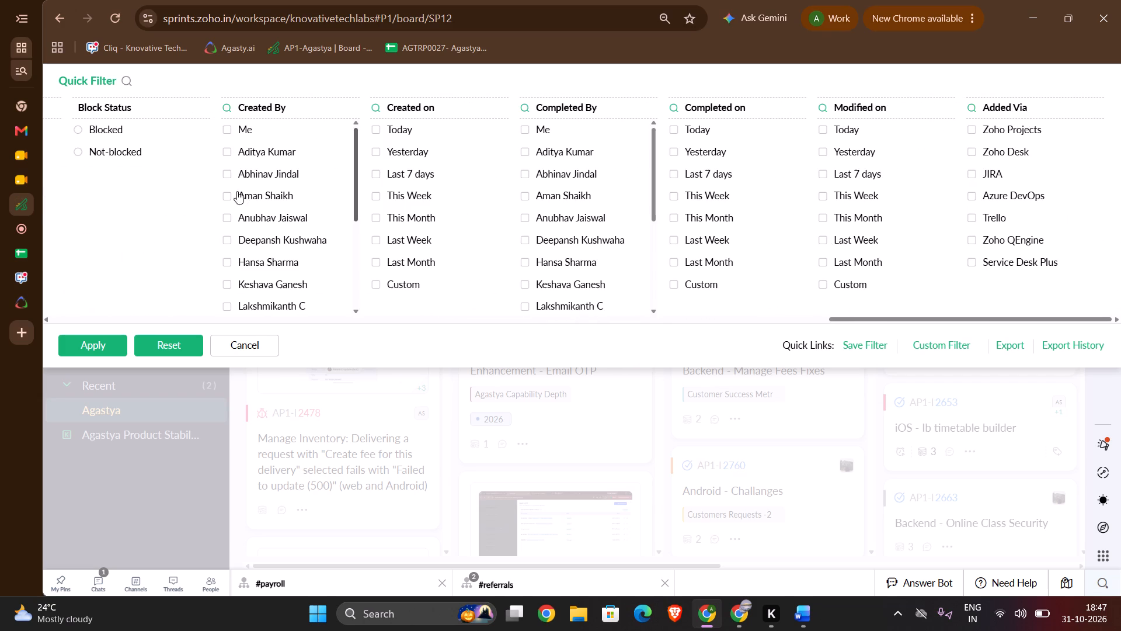
left_click(233, 197)
left_click(100, 349)
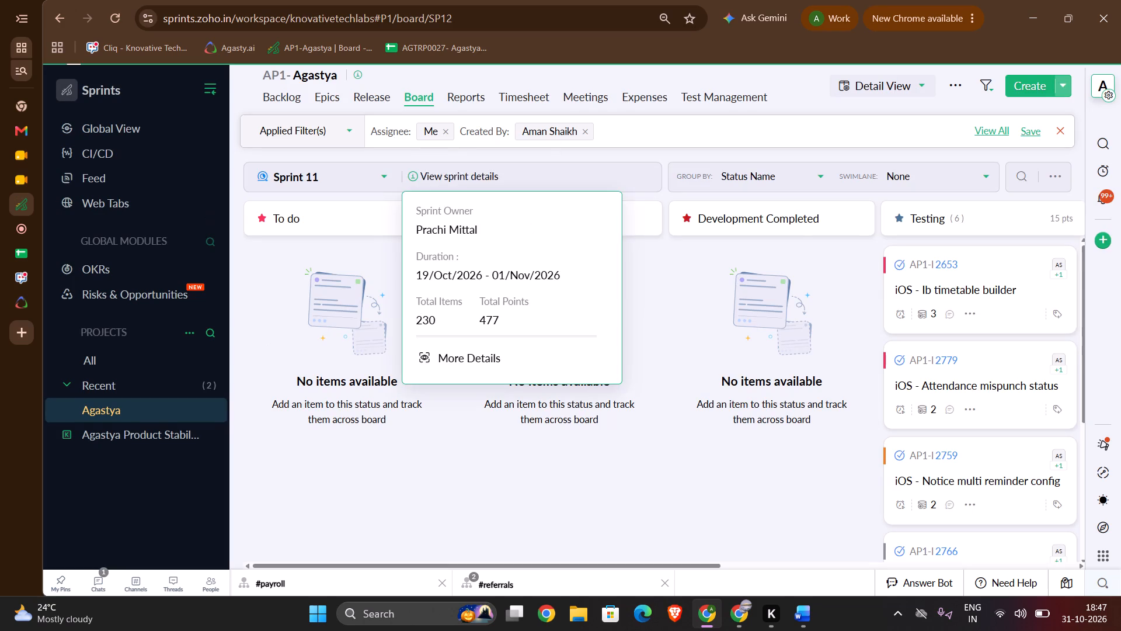
scroll(810, 354, "left", 3)
scroll(608, 375, "down", 2)
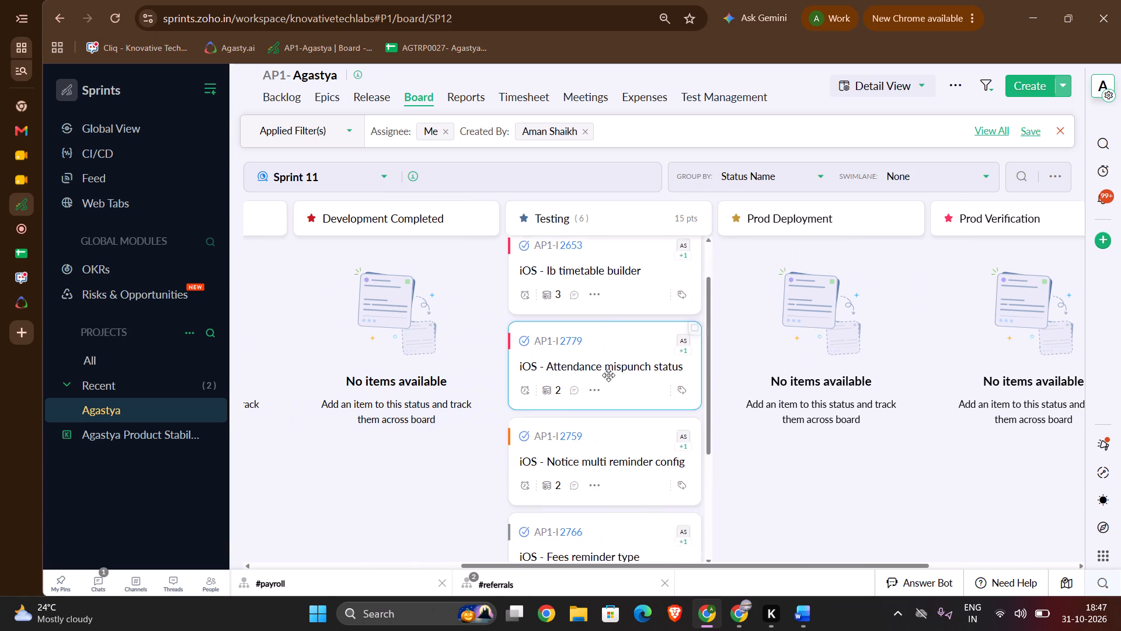
scroll(608, 375, "down", 2)
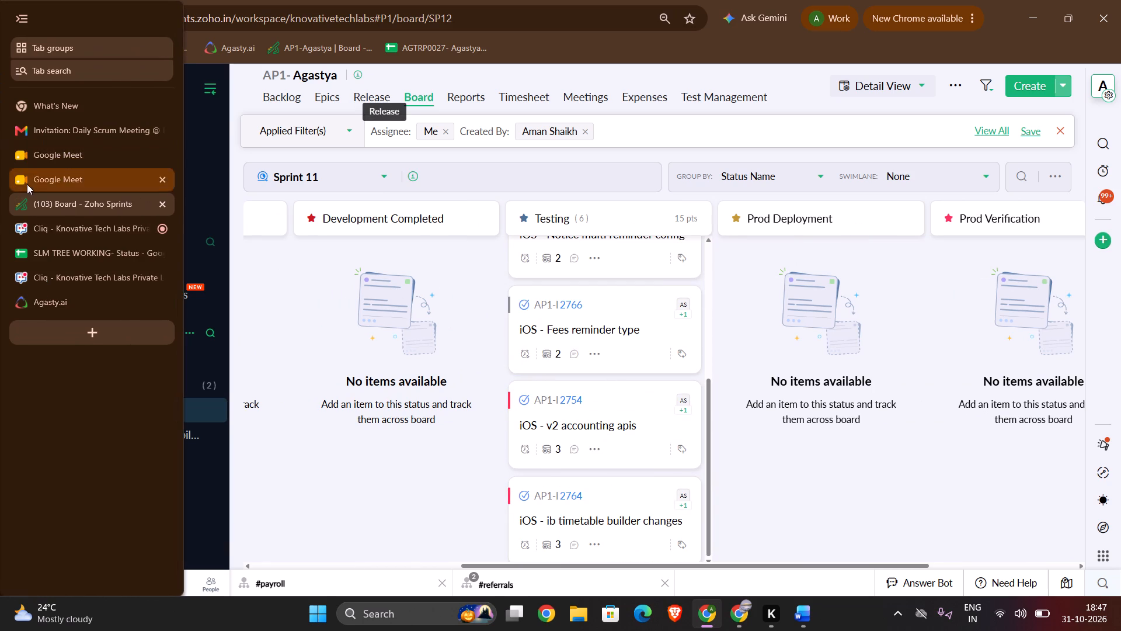
Switch back to the ongoing Cliq group call.
left_click(55, 233)
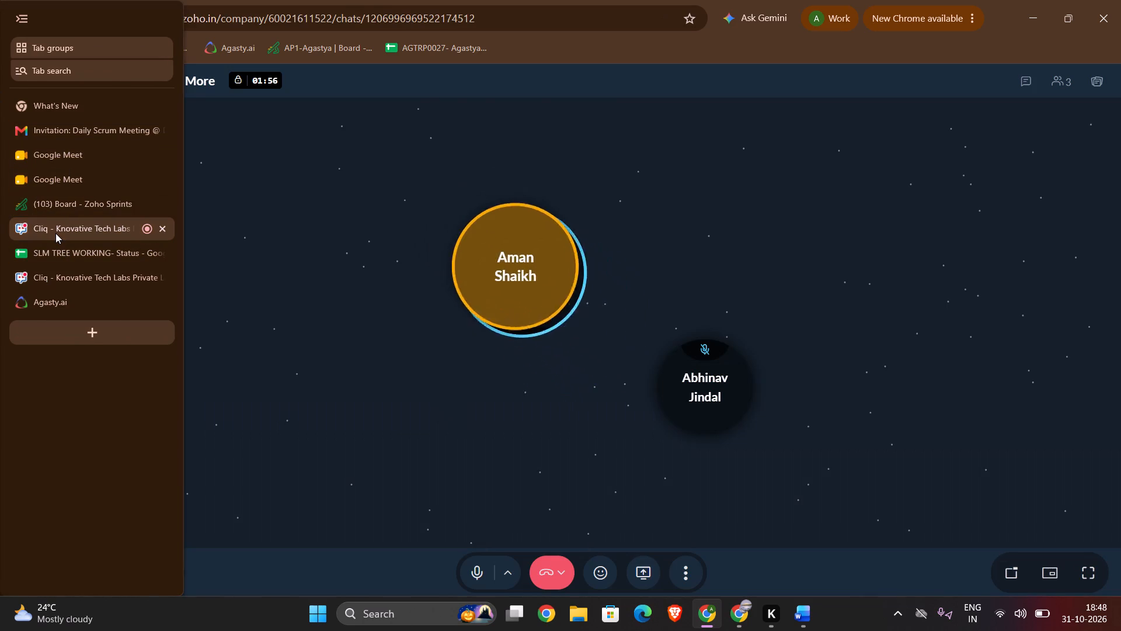